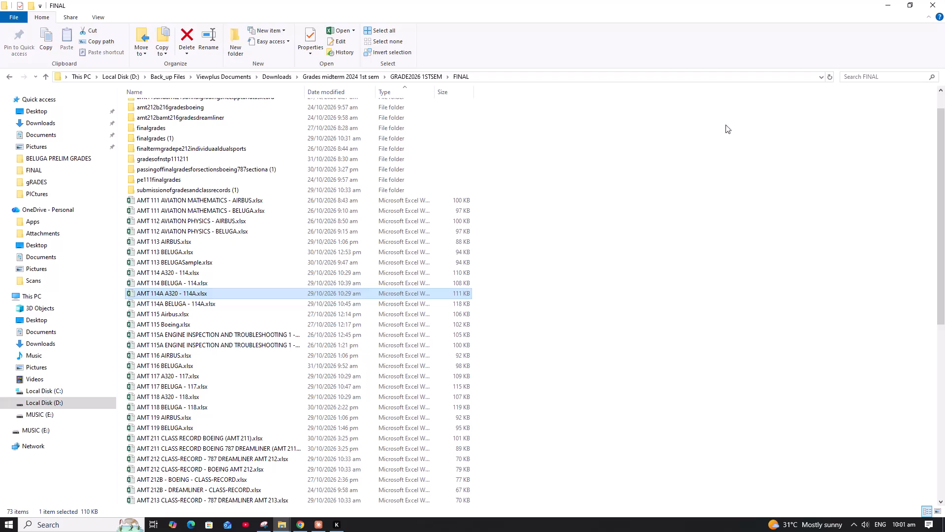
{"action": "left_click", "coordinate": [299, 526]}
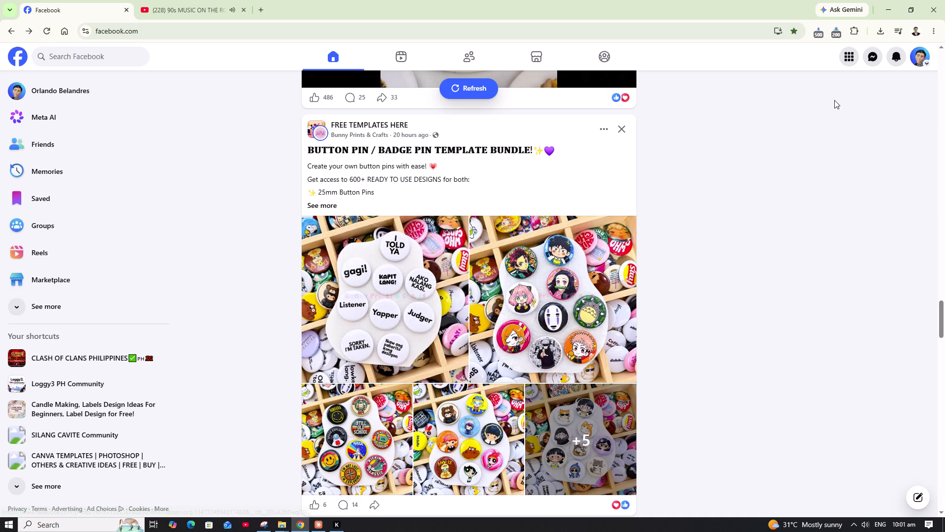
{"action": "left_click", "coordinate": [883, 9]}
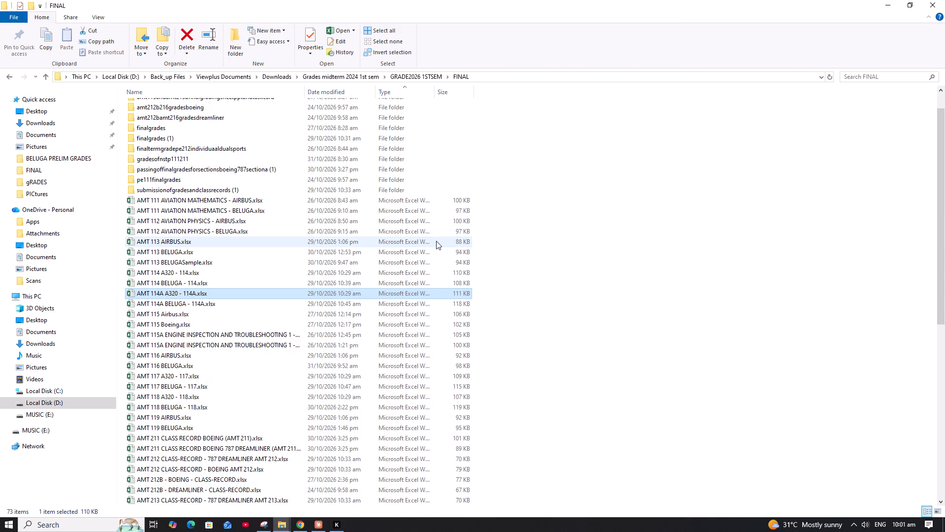
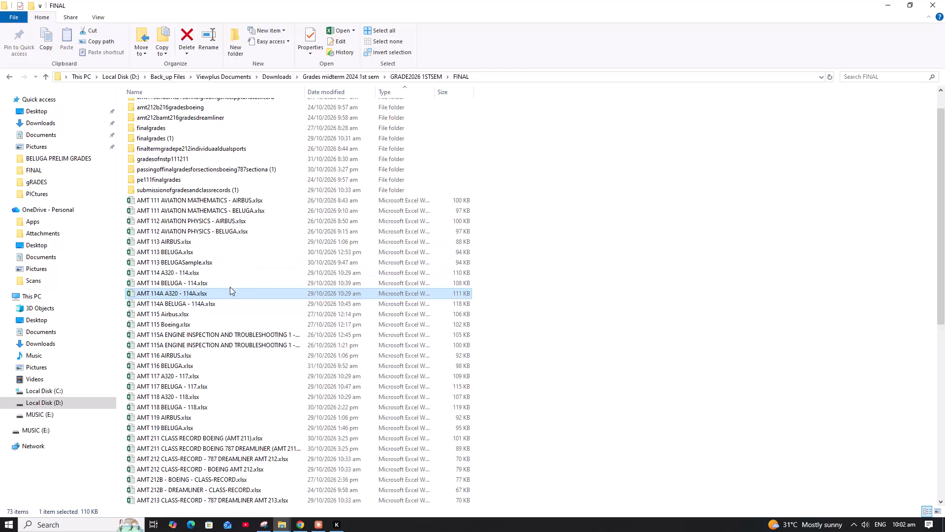
Open the workbook AMT 113 AIRBUS.xlsx from the FINAL folder and enable editing.
{"action": "double_click", "coordinate": [170, 242]}
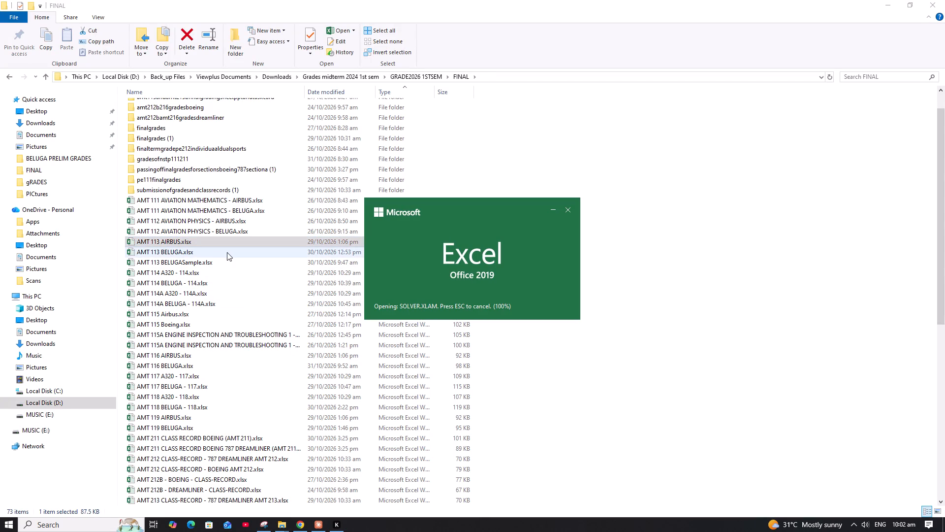
{"action": "left_click", "coordinate": [414, 38]}
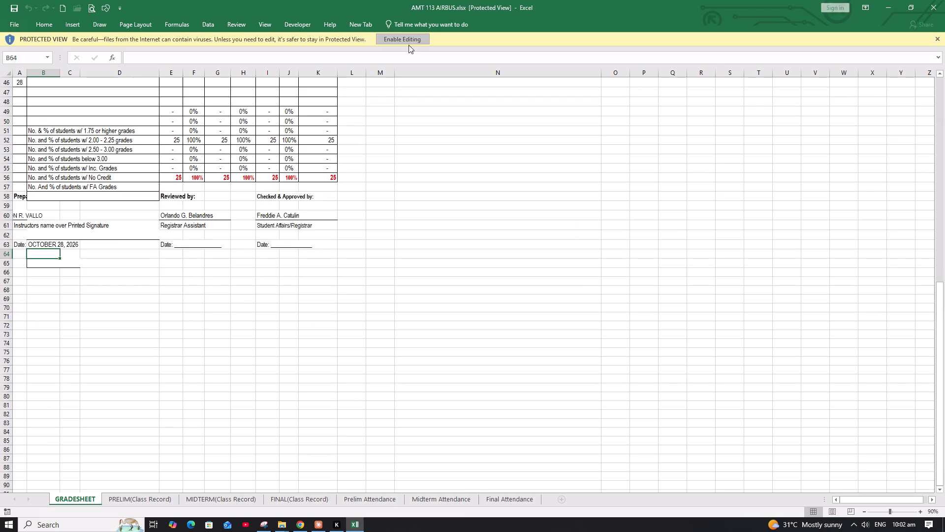
Create a copy of the GRADESHEET sheet, placed before the original GRADESHEET.
{"action": "scroll", "coordinate": [257, 299], "scroll_direction": "up", "scroll_amount": 13}
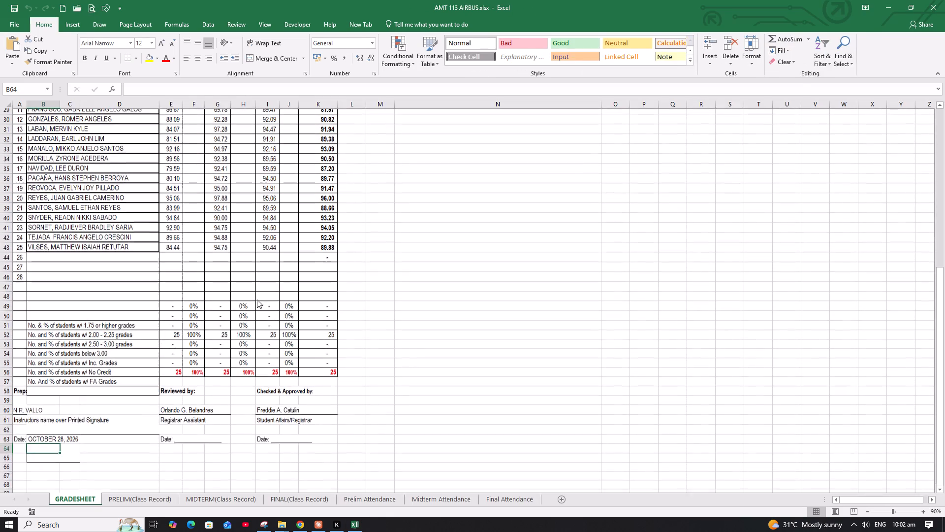
{"action": "scroll", "coordinate": [257, 299], "scroll_direction": "up", "scroll_amount": 3}
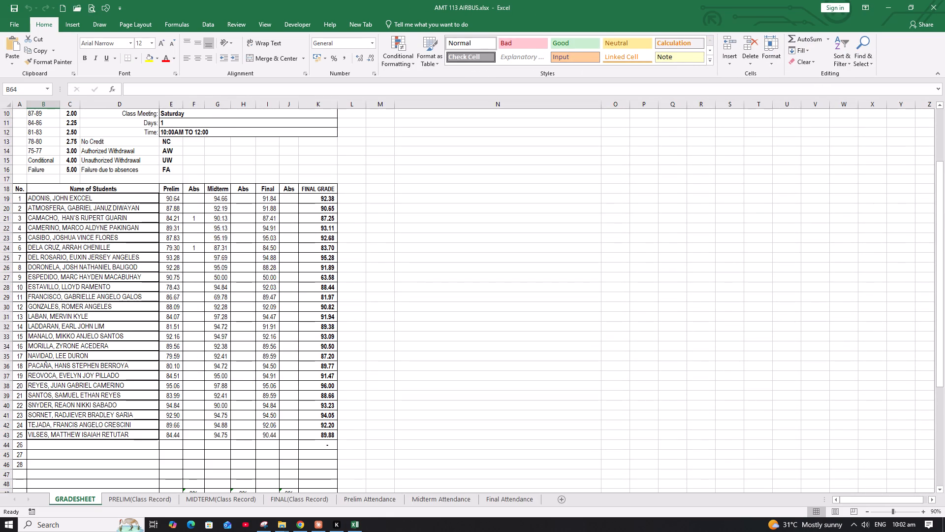
{"action": "right_click", "coordinate": [88, 499]}
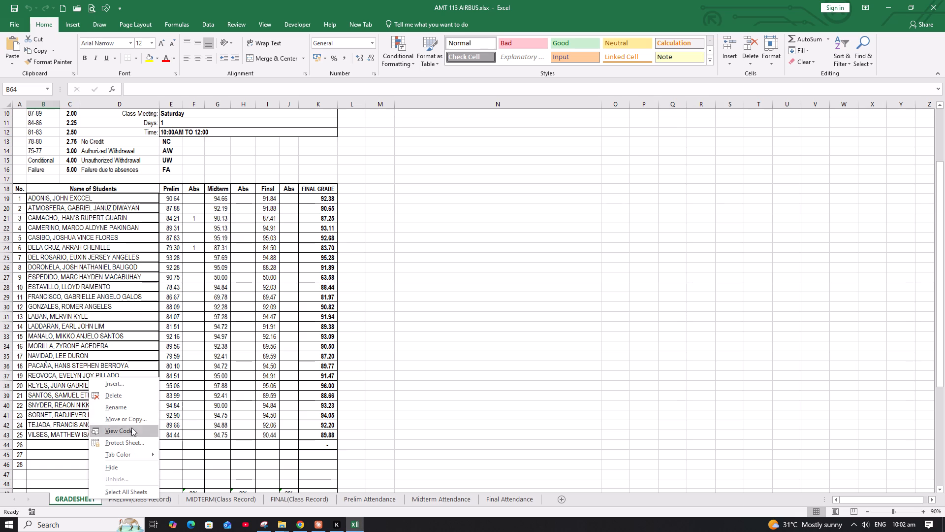
{"action": "left_click", "coordinate": [133, 420]}
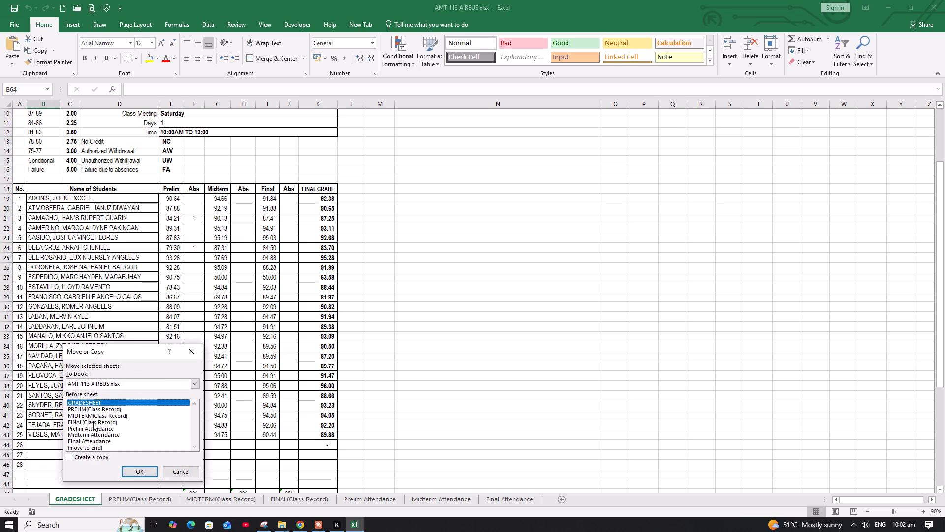
{"action": "left_click", "coordinate": [82, 458]}
{"action": "left_click", "coordinate": [129, 472]}
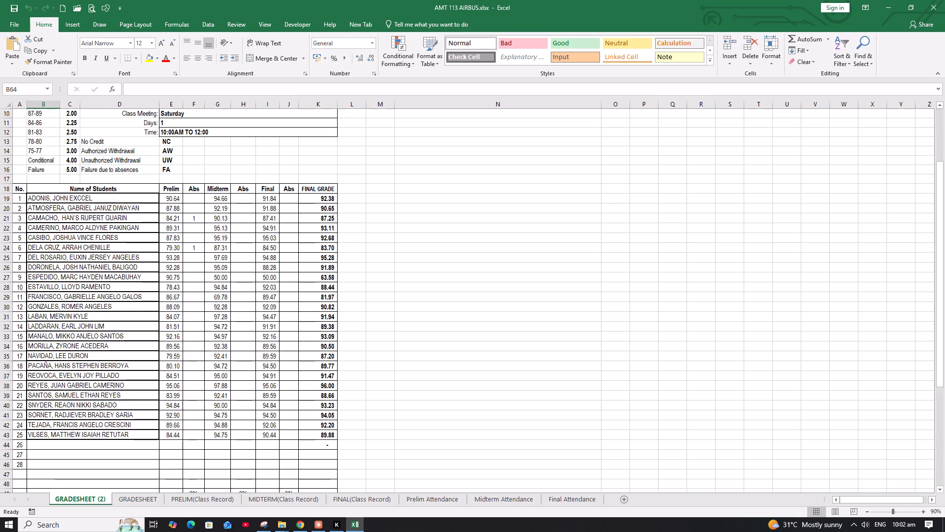
Check the Prelim, Midterm and Final formulas in the first student's row of the copied grade sheet.
{"action": "scroll", "coordinate": [171, 304], "scroll_direction": "up", "scroll_amount": 5}
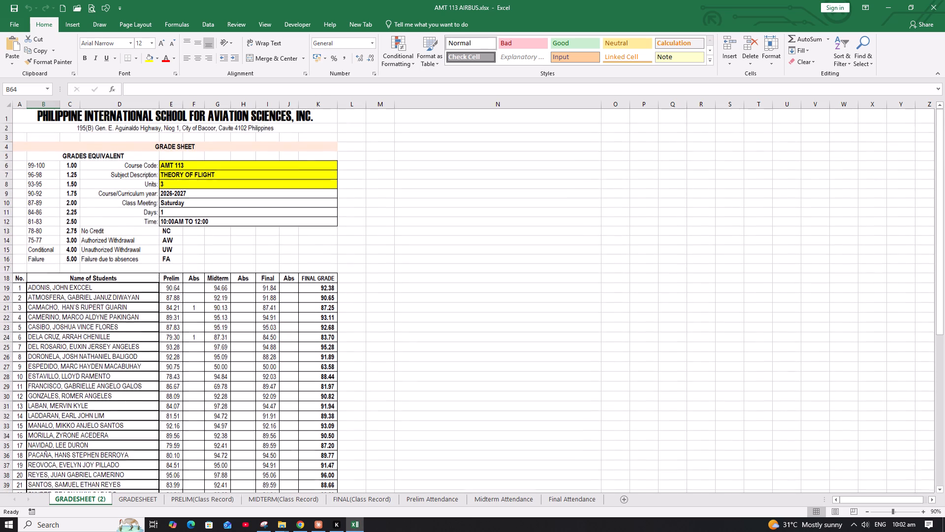
{"action": "left_click", "coordinate": [172, 294]}
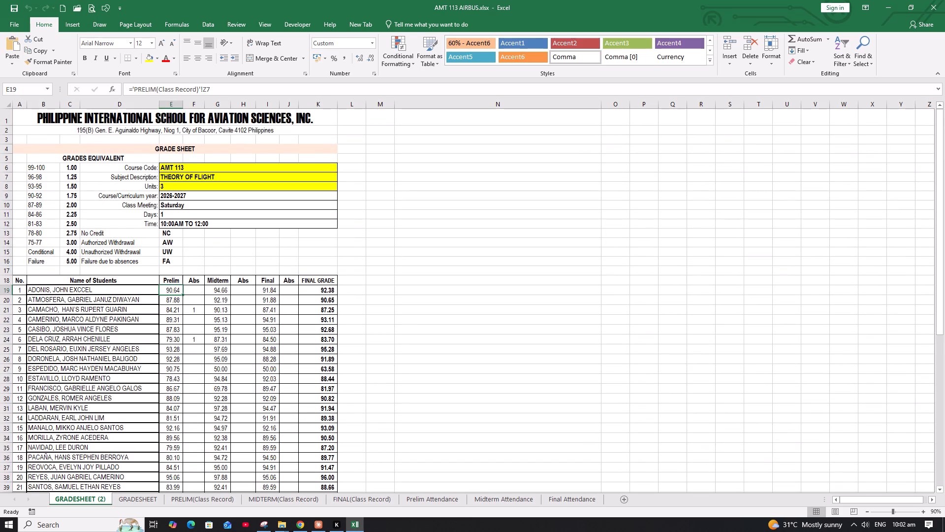
{"action": "left_click", "coordinate": [215, 294]}
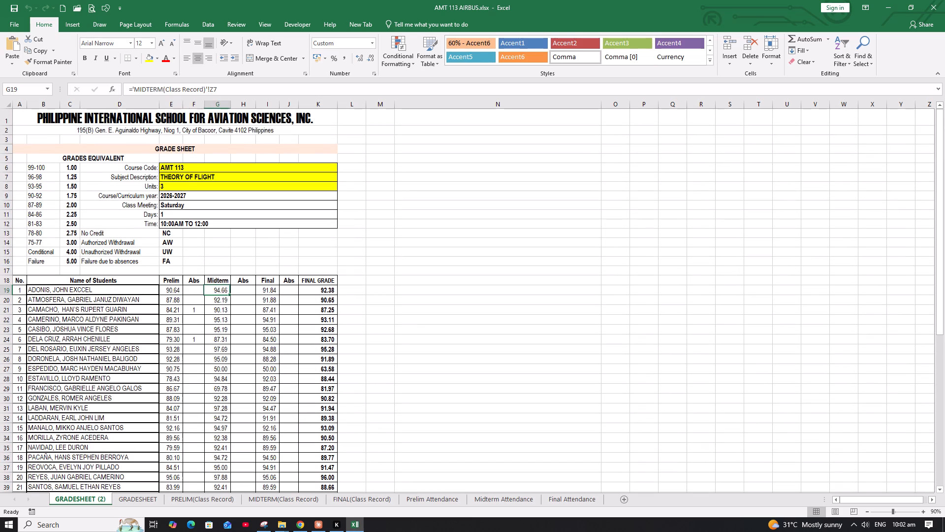
{"action": "left_click", "coordinate": [269, 293]}
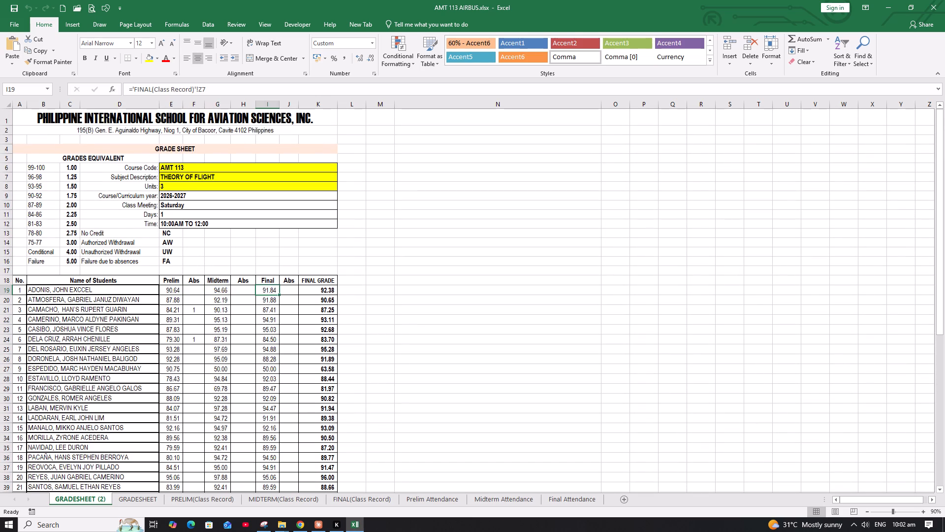
{"action": "left_click", "coordinate": [175, 291]}
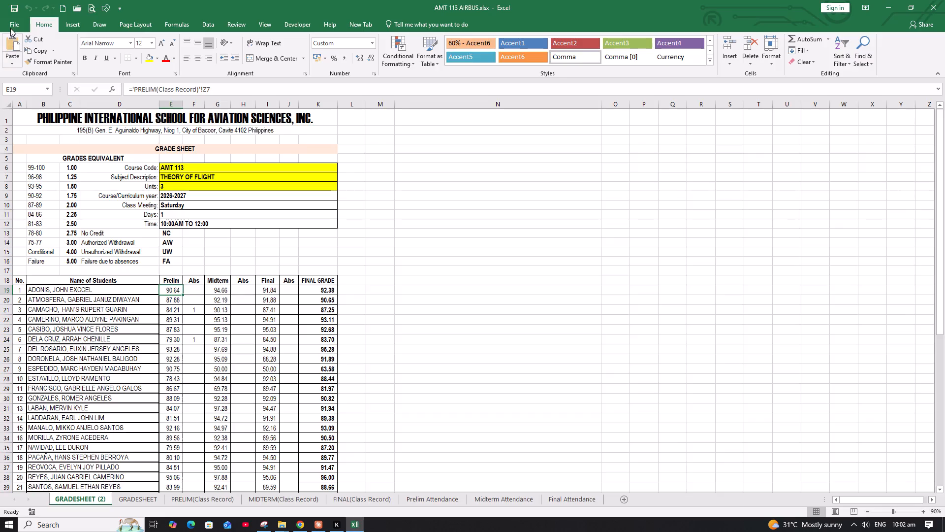
Open the recent workbook AMT 112 AVIATION PHYSICS - BELUGA.xlsx and go to its GRADESHEET sheet.
{"action": "left_click", "coordinate": [10, 27]}
{"action": "left_click", "coordinate": [23, 83]}
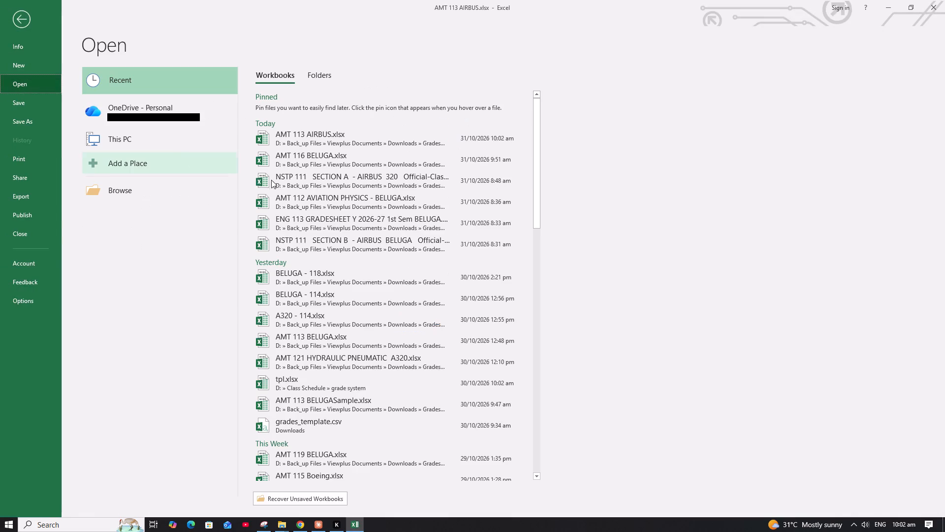
{"action": "left_click", "coordinate": [310, 205]}
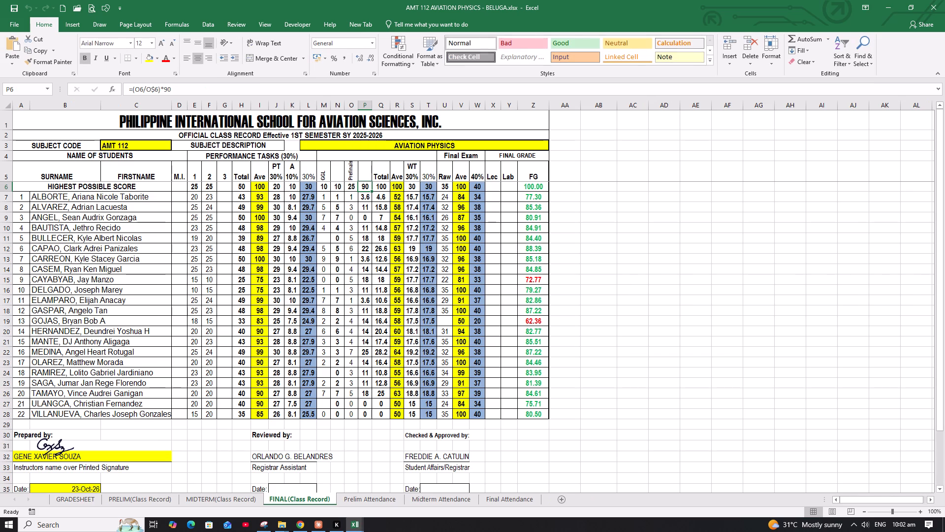
{"action": "left_click", "coordinate": [87, 500]}
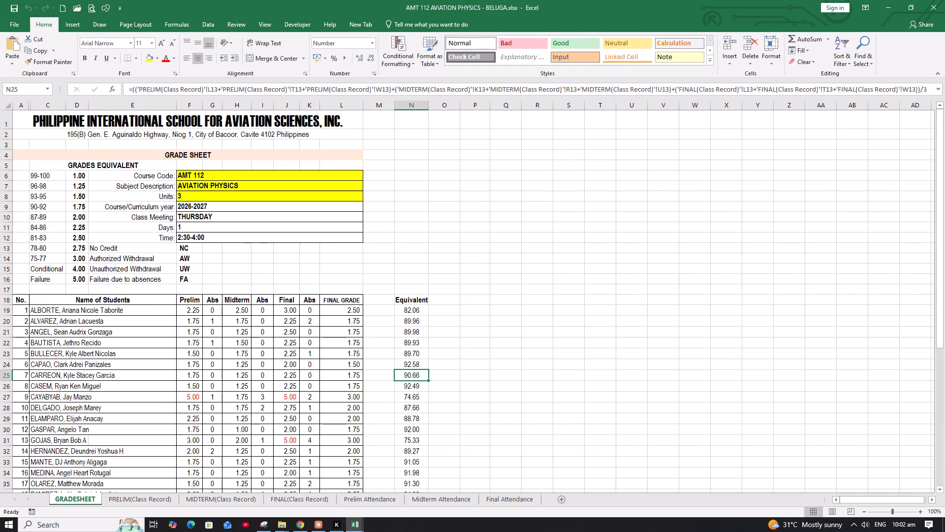
Copy the full Prelim grade-equivalent IF formula text from cell F19, leaving the cell itself unedited.
{"action": "left_click", "coordinate": [196, 310]}
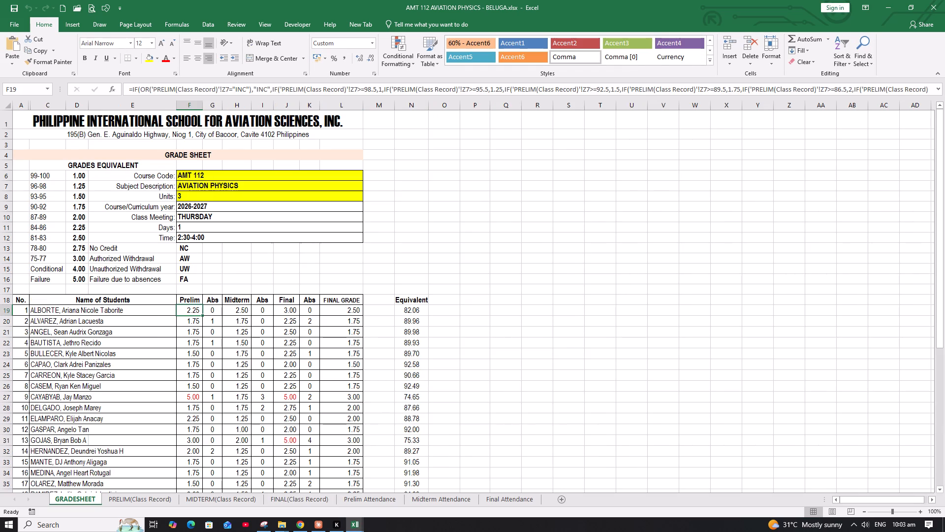
{"action": "left_click", "coordinate": [245, 310]}
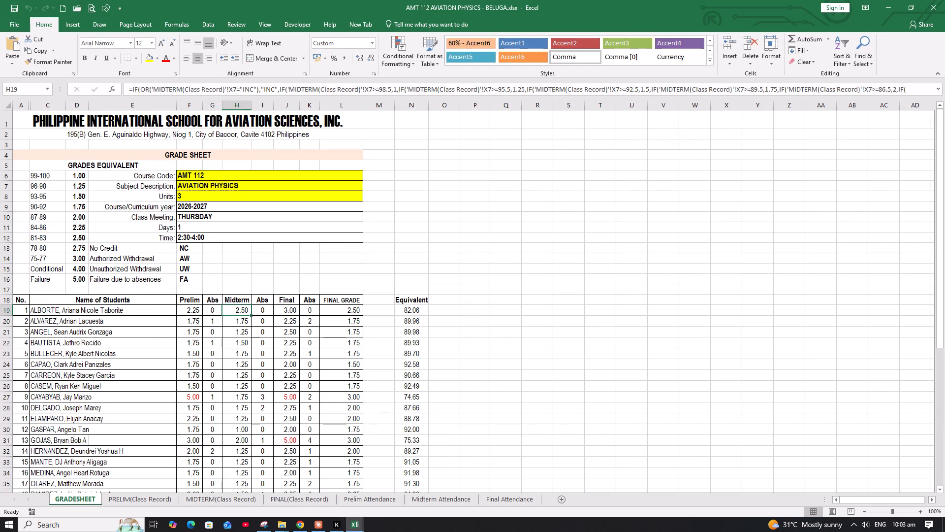
{"action": "left_click", "coordinate": [196, 312]}
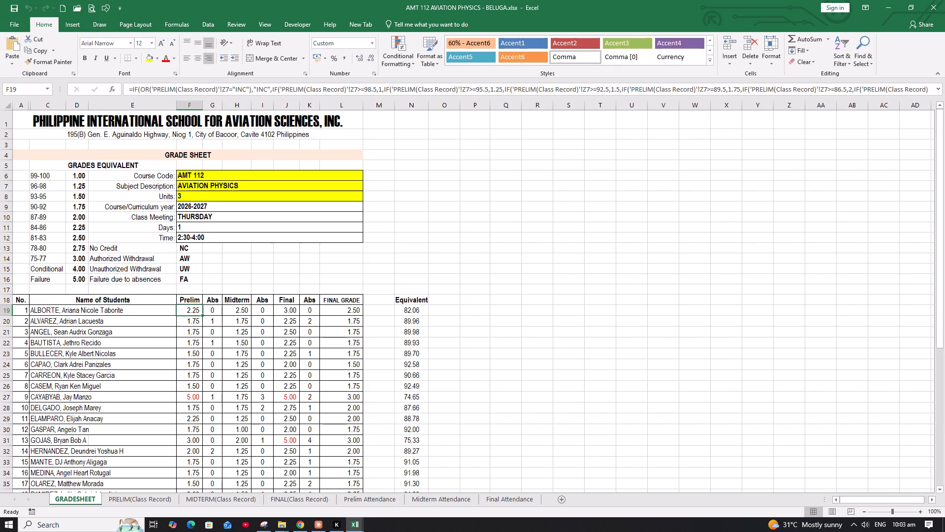
{"action": "left_click", "coordinate": [189, 87]}
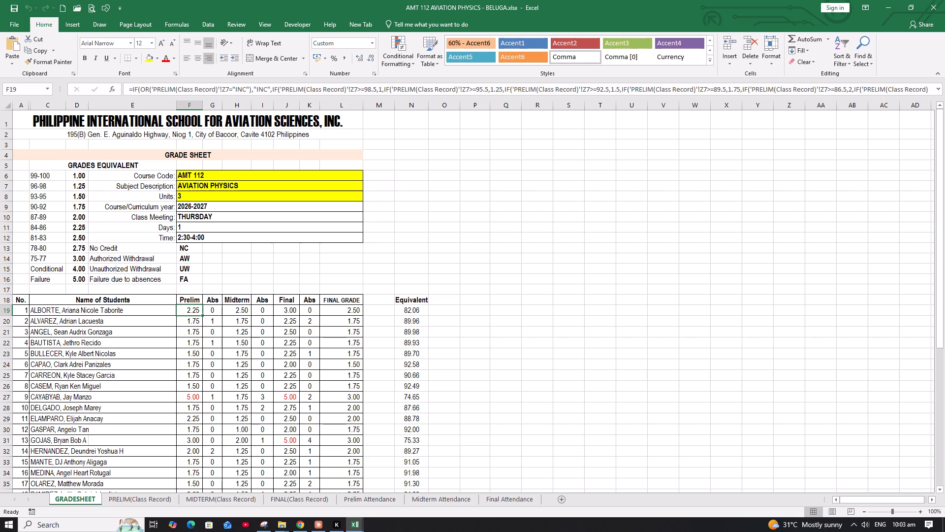
{"action": "key", "text": "ctrl+a"}
{"action": "key", "text": "ctrl+c"}
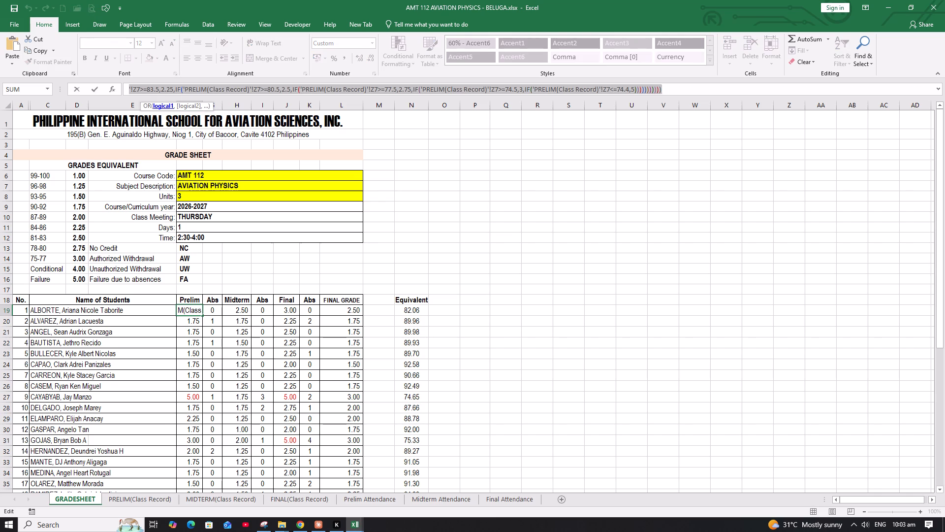
{"action": "key", "text": "ctrl+c"}
{"action": "key", "text": "Escape"}
{"action": "key", "text": "Escape"}
{"action": "key", "text": "Escape"}
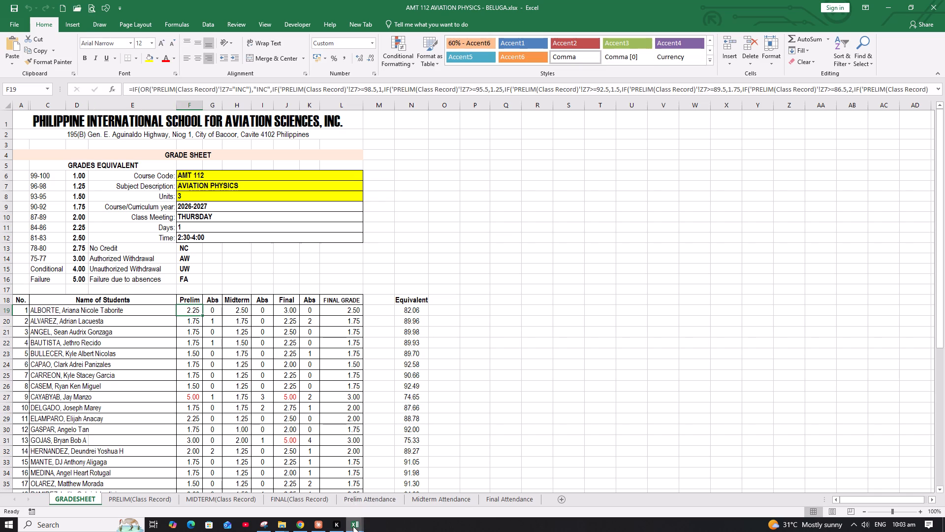
Switch to AMT 113 AIRBUS.xlsx and replace the Prelim formula in E19 of GRADESHEET (2) with the copied IF formula.
{"action": "left_click", "coordinate": [353, 526]}
{"action": "left_click", "coordinate": [325, 509]}
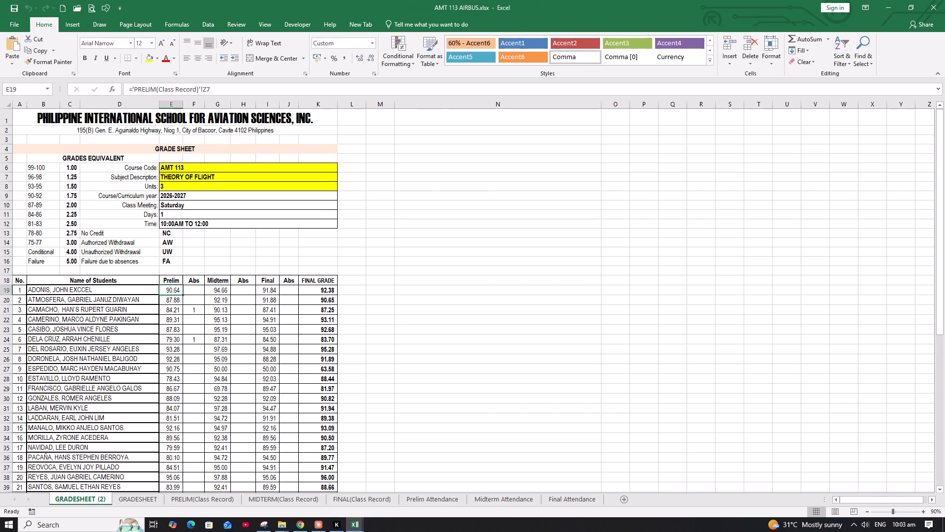
{"action": "left_click", "coordinate": [216, 85]}
{"action": "key", "text": "ctrl+a"}
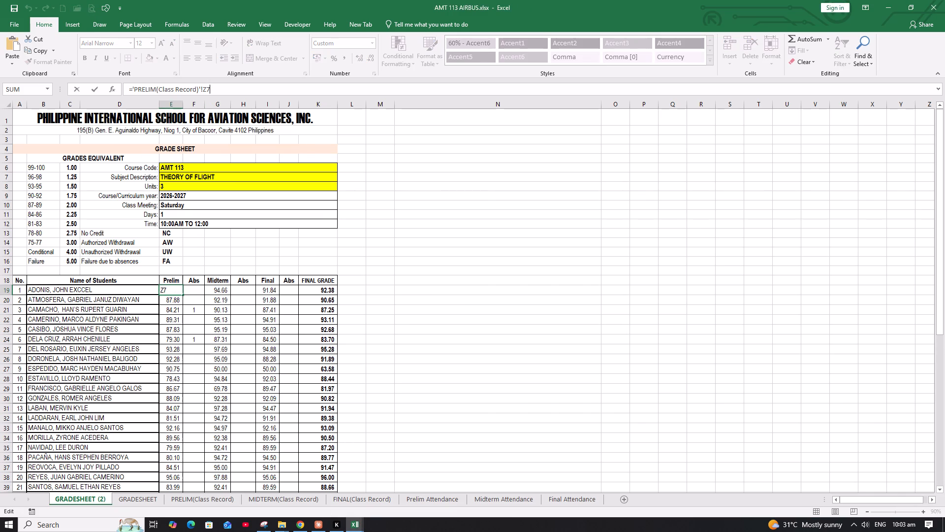
{"action": "key", "text": "ctrl+v"}
{"action": "key", "text": "Return"}
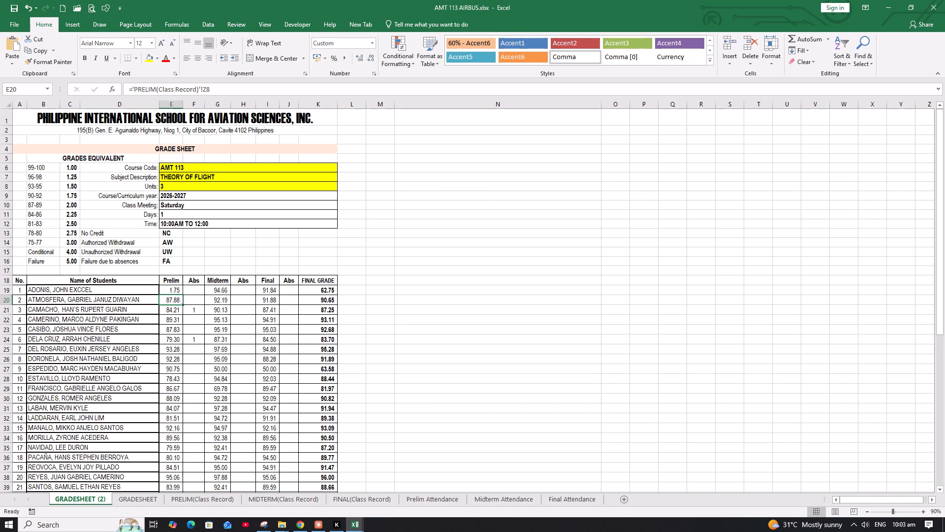
Fill the Prelim formula from E19 down through the last listed student in row 43.
{"action": "left_click", "coordinate": [177, 290]}
{"action": "scroll", "coordinate": [177, 290], "scroll_direction": "down", "scroll_amount": 1}
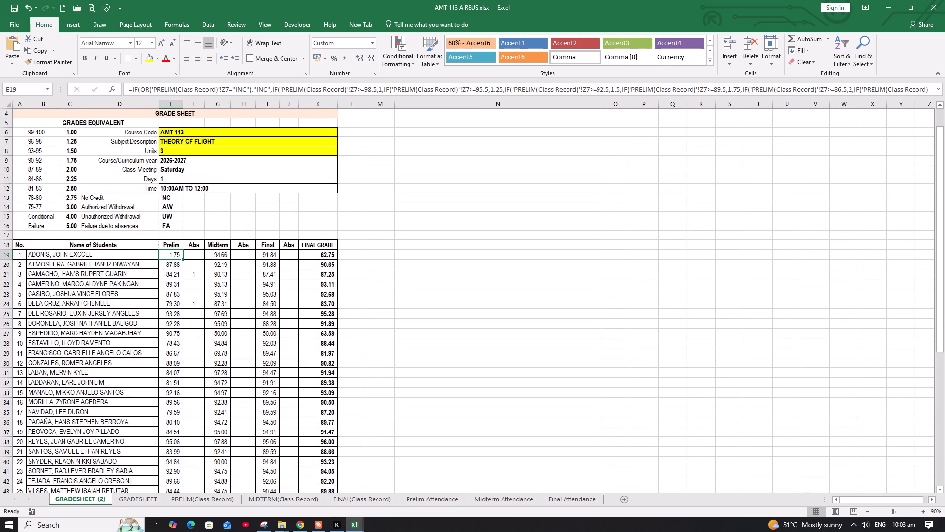
{"action": "scroll", "coordinate": [177, 290], "scroll_direction": "down", "scroll_amount": 2}
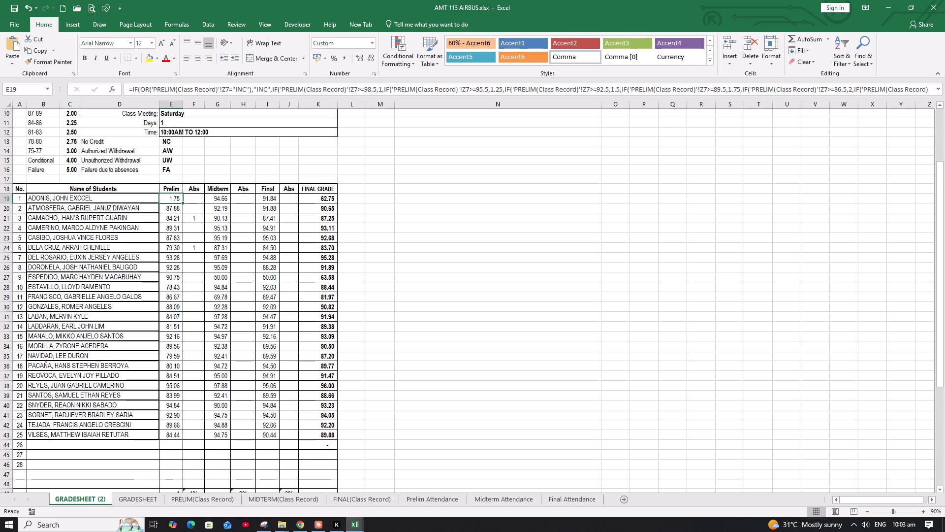
{"action": "left_click_drag", "start_coordinate": [182, 202], "coordinate": [171, 438]}
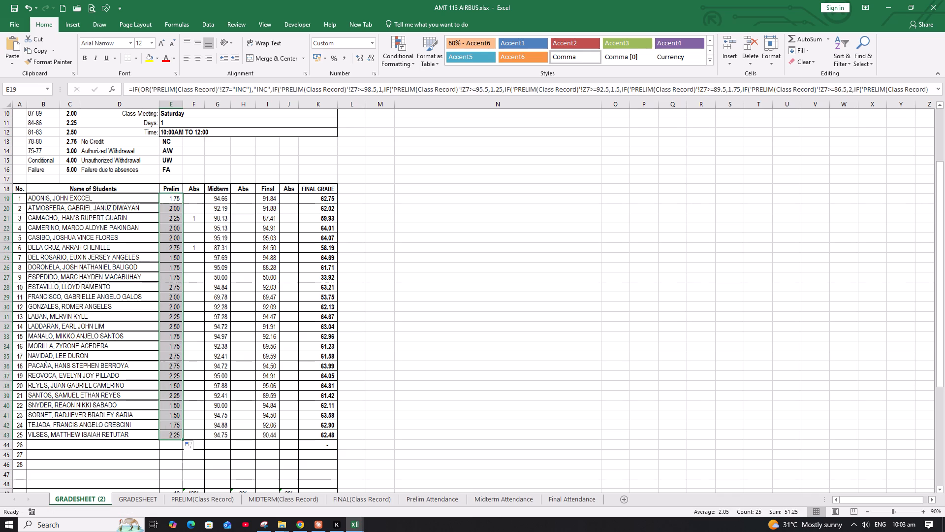
Return to the AMT 112 AVIATION PHYSICS - BELUGA workbook and copy the full Midterm IF formula text from cell H19.
{"action": "left_click", "coordinate": [216, 199]}
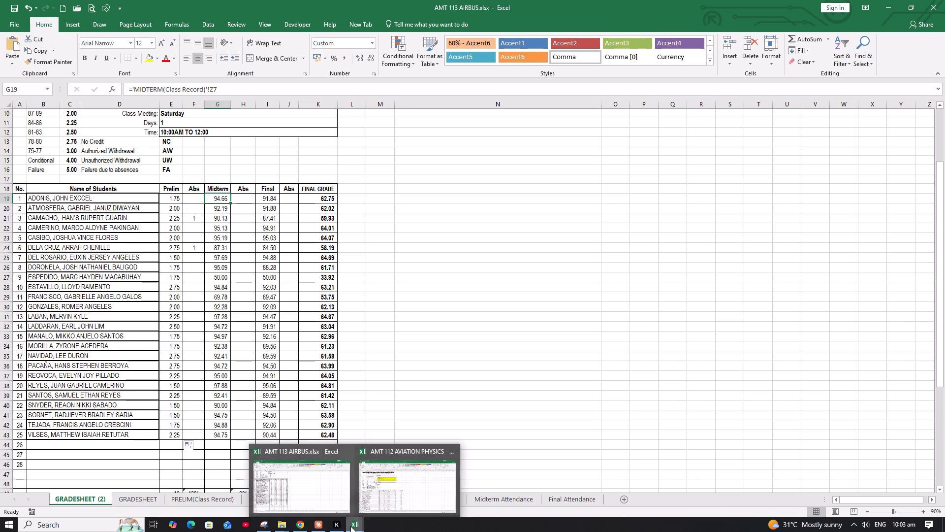
{"action": "left_click", "coordinate": [384, 500]}
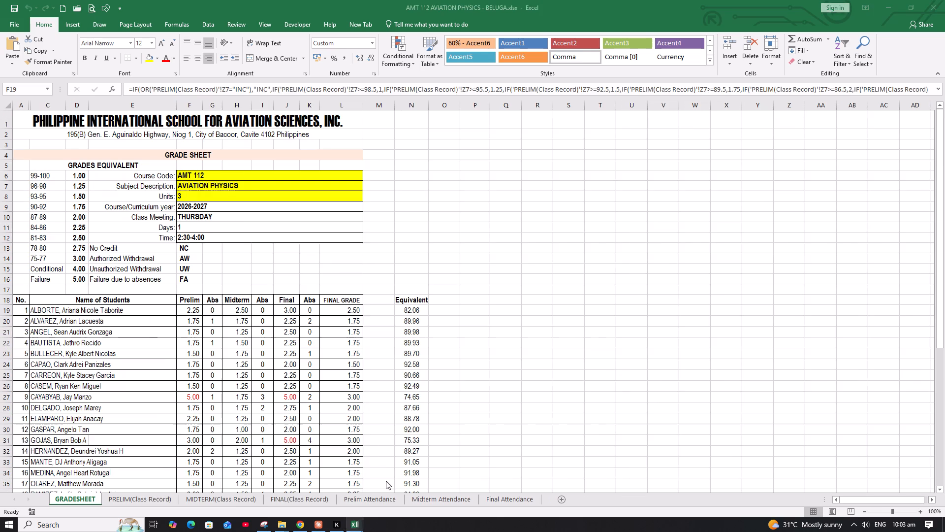
{"action": "left_click", "coordinate": [246, 309]}
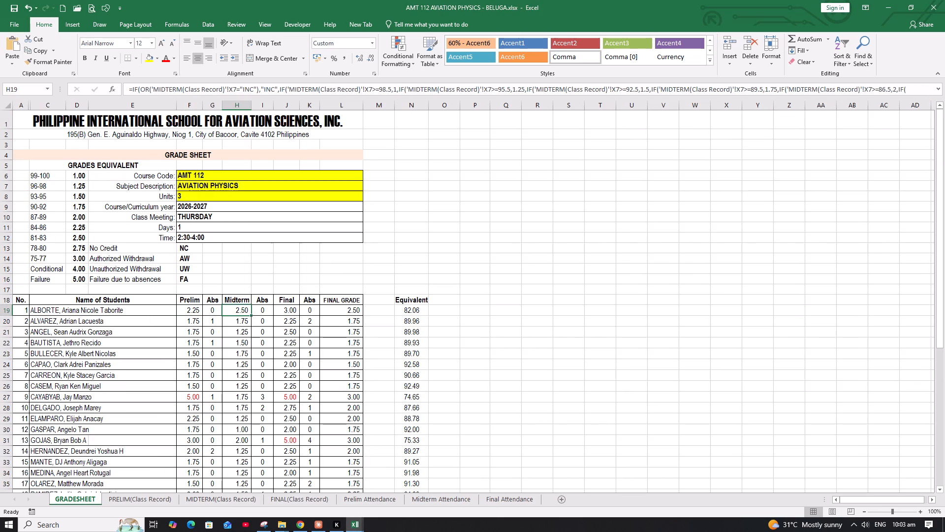
{"action": "left_click", "coordinate": [252, 88]}
{"action": "key", "text": "ctrl+a"}
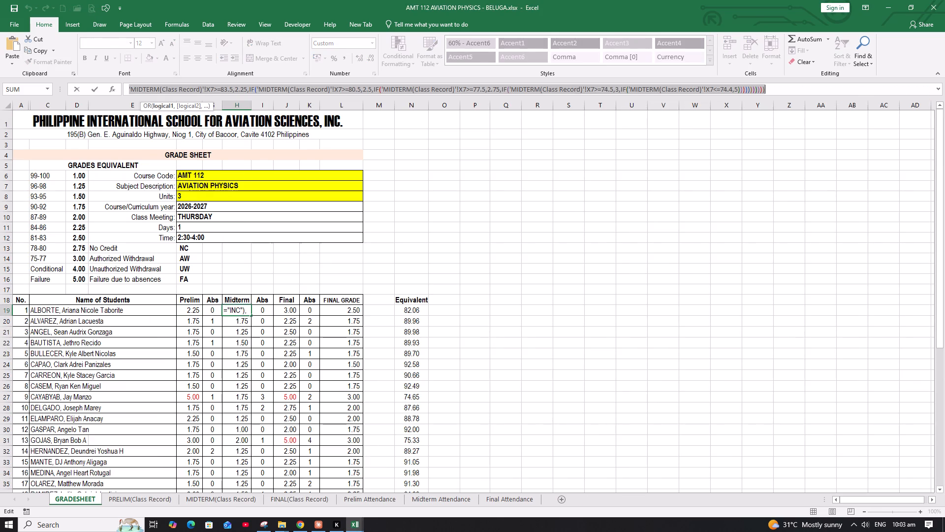
{"action": "key", "text": "ctrl+c"}
{"action": "key", "text": "ctrl+c"}
{"action": "key", "text": "Escape"}
{"action": "key", "text": "Escape"}
{"action": "key", "text": "Escape"}
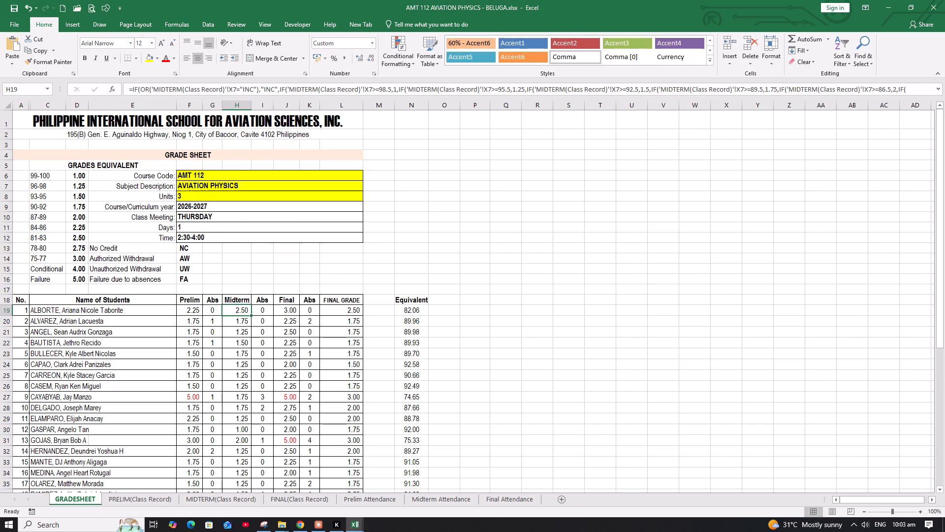
Switch to AMT 113 AIRBUS.xlsx and replace the Midterm formula in G19 of GRADESHEET (2) with the copied IF formula.
{"action": "left_click", "coordinate": [355, 523]}
{"action": "left_click", "coordinate": [307, 493]}
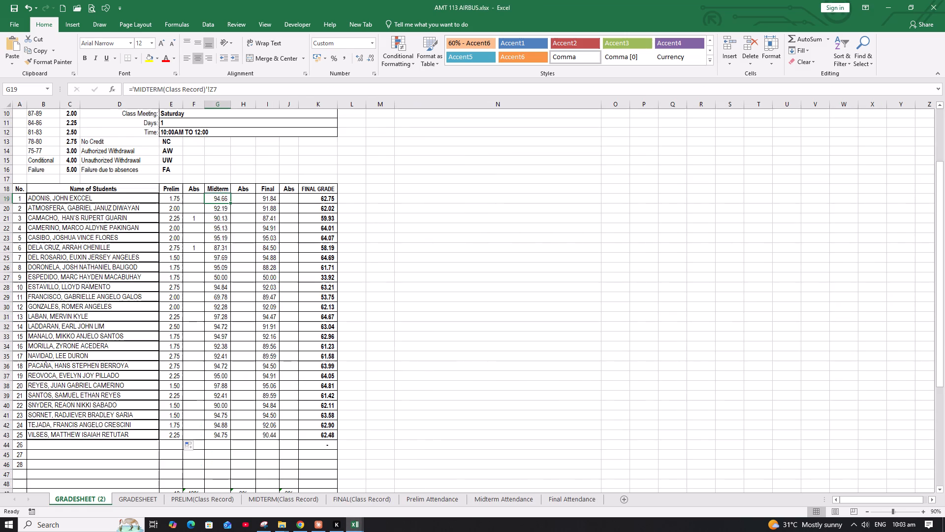
{"action": "left_click", "coordinate": [240, 89]}
{"action": "key", "text": "ctrl+a"}
{"action": "key", "text": "ctrl+v"}
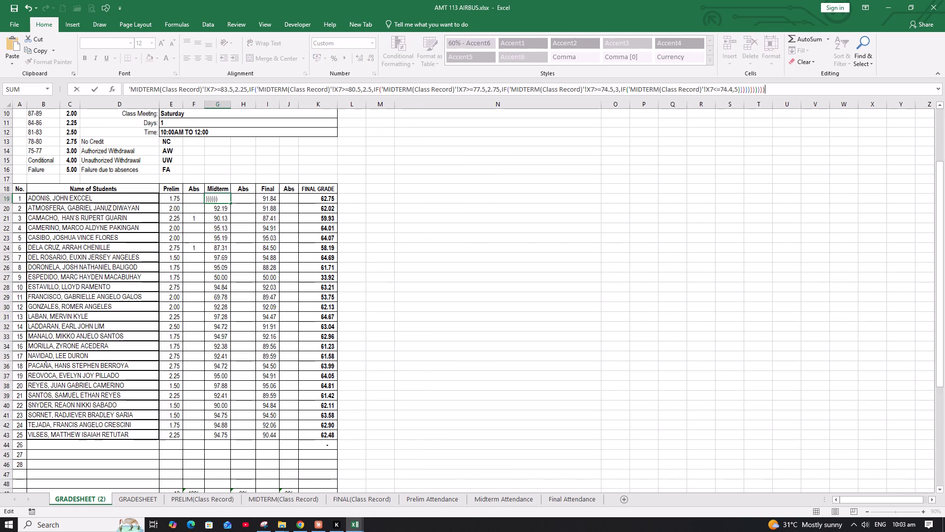
{"action": "key", "text": "Return"}
{"action": "left_click", "coordinate": [221, 200]}
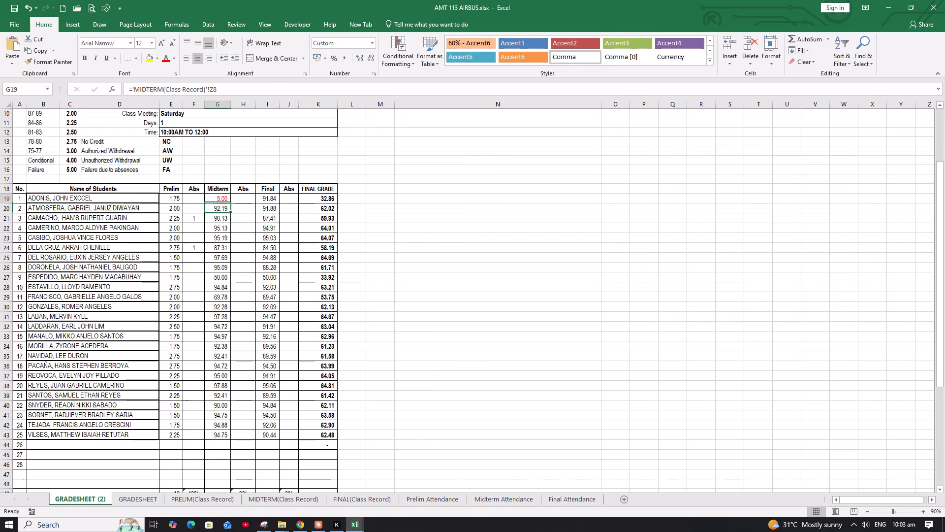
Change the MIDTERM(Class Record) reference in the "INC" test of the G19 formula to Z7.
{"action": "left_click", "coordinate": [230, 88]}
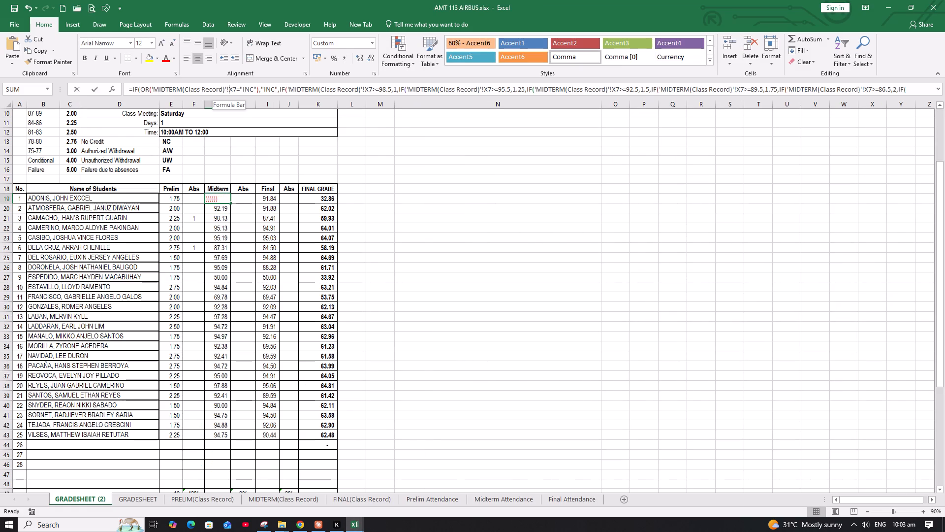
{"action": "key", "text": "Right"}
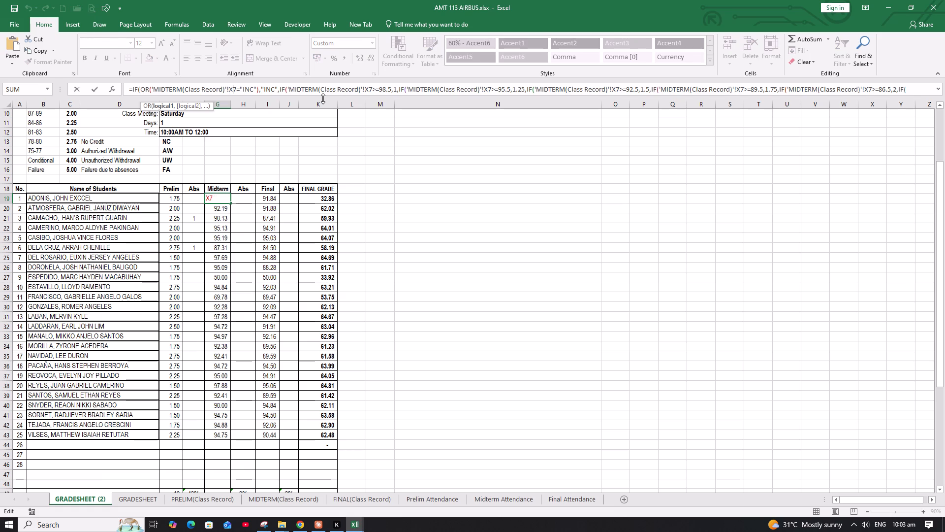
{"action": "key", "text": "BackSpace"}
{"action": "key", "text": "z"}
Change the MIDTERM(Class Record) reference in the >=98.5 condition of the G19 formula to Z7.
{"action": "key", "text": "Right"}
{"action": "key", "text": "Right"}
{"action": "key", "text": "Right"}
{"action": "key", "text": "Right"}
{"action": "key", "text": "Right"}
{"action": "key", "text": "Right"}
{"action": "key", "text": "Right"}
{"action": "key", "text": "Right"}
{"action": "key", "text": "Right"}
{"action": "key", "text": "Right"}
{"action": "key", "text": "Right"}
{"action": "key", "text": "Right"}
{"action": "key", "text": "Right"}
{"action": "key", "text": "Right"}
{"action": "key", "text": "Right"}
{"action": "key", "text": "Right"}
{"action": "key", "text": "Right"}
{"action": "key", "text": "Right"}
{"action": "key", "text": "Right"}
{"action": "key", "text": "Right"}
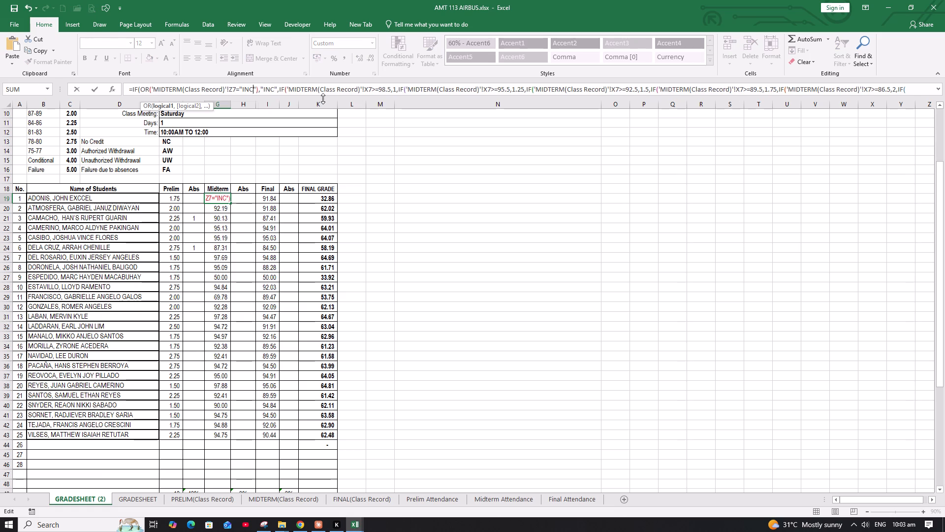
{"action": "key", "text": "Right"}
{"action": "key", "text": "Right"}
{"action": "key", "text": "Right"}
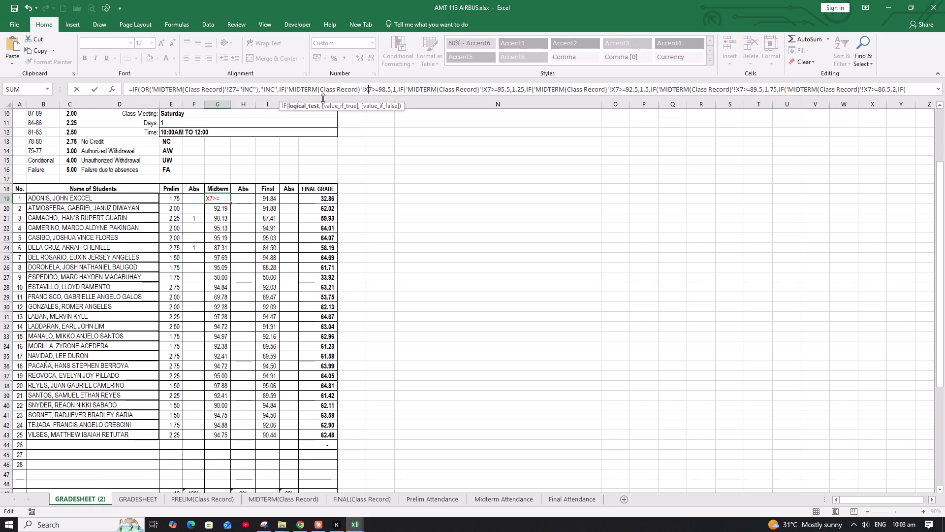
{"action": "key", "text": "BackSpace"}
{"action": "key", "text": "z"}
Change the MIDTERM(Class Record) reference in the >=95.5 condition of the G19 formula to Z7.
{"action": "key", "text": "Right"}
{"action": "key", "text": "Right"}
{"action": "key", "text": "Right"}
{"action": "key", "text": "Right"}
{"action": "key", "text": "Right"}
{"action": "key", "text": "Right"}
{"action": "key", "text": "Right"}
{"action": "key", "text": "Right"}
{"action": "key", "text": "Right"}
{"action": "key", "text": "Right"}
{"action": "key", "text": "Right"}
{"action": "key", "text": "Right"}
{"action": "key", "text": "Right"}
{"action": "key", "text": "Right"}
{"action": "key", "text": "Right"}
{"action": "key", "text": "Right"}
{"action": "key", "text": "Right"}
{"action": "key", "text": "Right"}
{"action": "key", "text": "Right"}
{"action": "key", "text": "Right"}
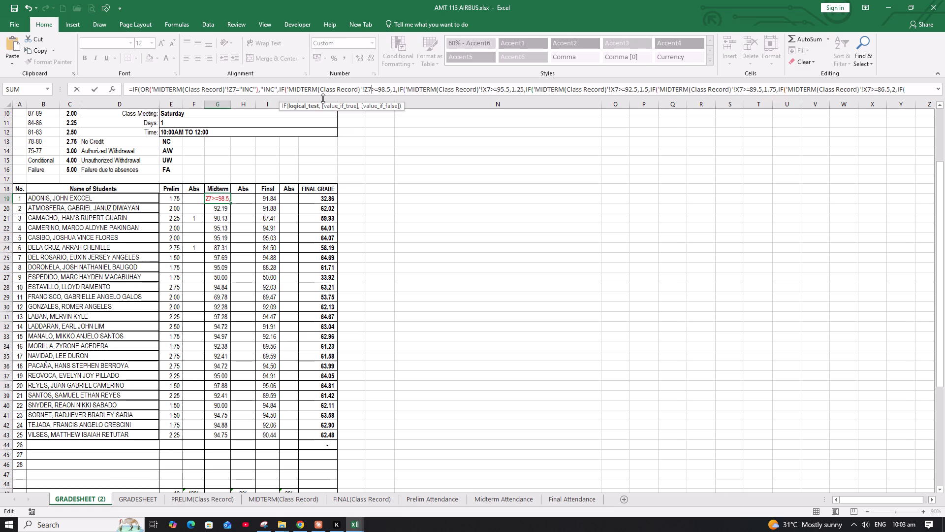
{"action": "key", "text": "shift+Left"}
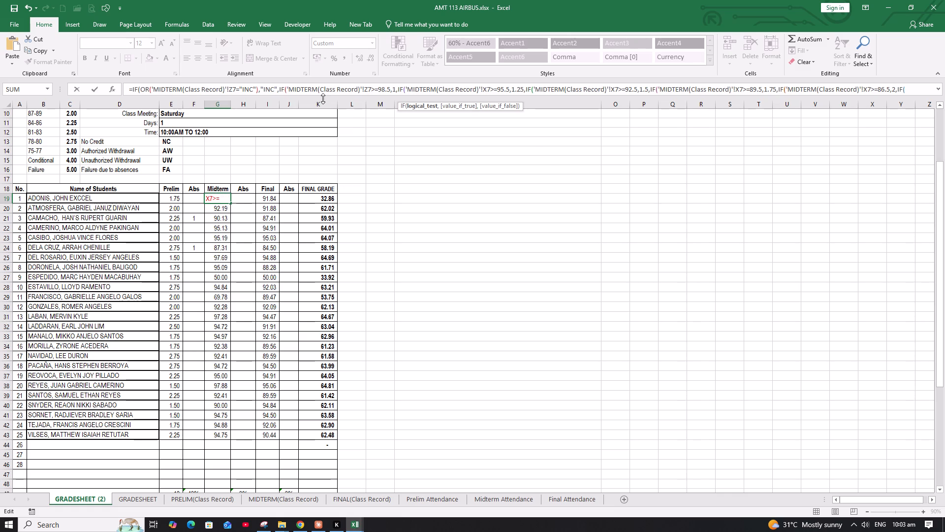
{"action": "key", "text": "z"}
Change the MIDTERM(Class Record) reference in the >=92.5 condition of the G19 formula to Z7.
{"action": "key", "text": "Right"}
{"action": "key", "text": "Right"}
{"action": "key", "text": "Right"}
{"action": "key", "text": "Right"}
{"action": "key", "text": "Right"}
{"action": "key", "text": "Right"}
{"action": "key", "text": "Right"}
{"action": "key", "text": "Right"}
{"action": "key", "text": "Right"}
{"action": "key", "text": "Right"}
{"action": "key", "text": "Right"}
{"action": "key", "text": "Right"}
{"action": "key", "text": "Right"}
{"action": "key", "text": "Right"}
{"action": "key", "text": "Right"}
{"action": "key", "text": "Right"}
{"action": "key", "text": "Right"}
{"action": "key", "text": "Right"}
{"action": "key", "text": "Right"}
{"action": "key", "text": "Right"}
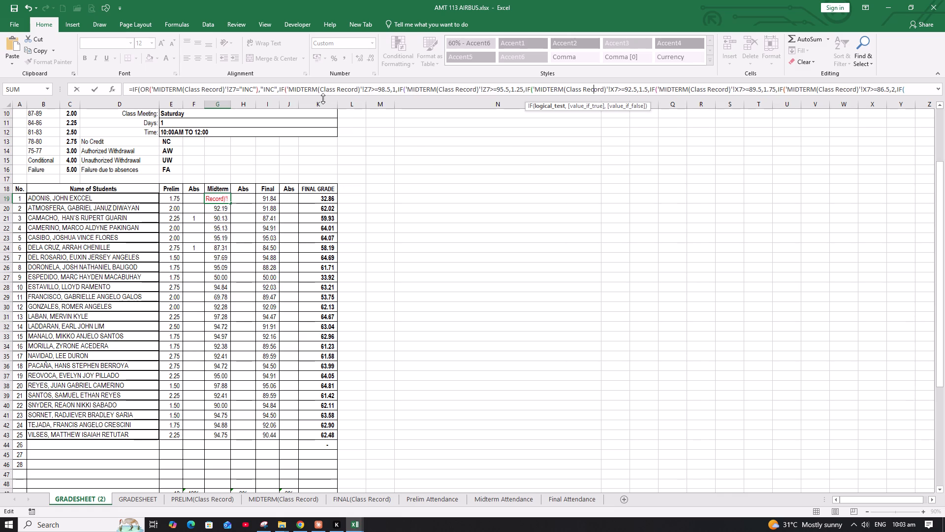
{"action": "key", "text": "Right"}
{"action": "key", "text": "Right"}
{"action": "key", "text": "shift+Left"}
{"action": "key", "text": "z"}
Change the MIDTERM(Class Record) reference in the >=89.5 condition of the G19 formula to Z7.
{"action": "key", "text": "Right"}
{"action": "key", "text": "Right"}
{"action": "key", "text": "Right"}
{"action": "key", "text": "Right"}
{"action": "key", "text": "Right"}
{"action": "key", "text": "Right"}
{"action": "key", "text": "Right"}
{"action": "key", "text": "Right"}
{"action": "key", "text": "Right"}
{"action": "key", "text": "Right"}
{"action": "key", "text": "Right"}
{"action": "key", "text": "Right"}
{"action": "key", "text": "Right"}
{"action": "key", "text": "Right"}
{"action": "key", "text": "Right"}
{"action": "key", "text": "Right"}
{"action": "key", "text": "Right"}
{"action": "key", "text": "Right"}
{"action": "key", "text": "Right"}
{"action": "key", "text": "Right"}
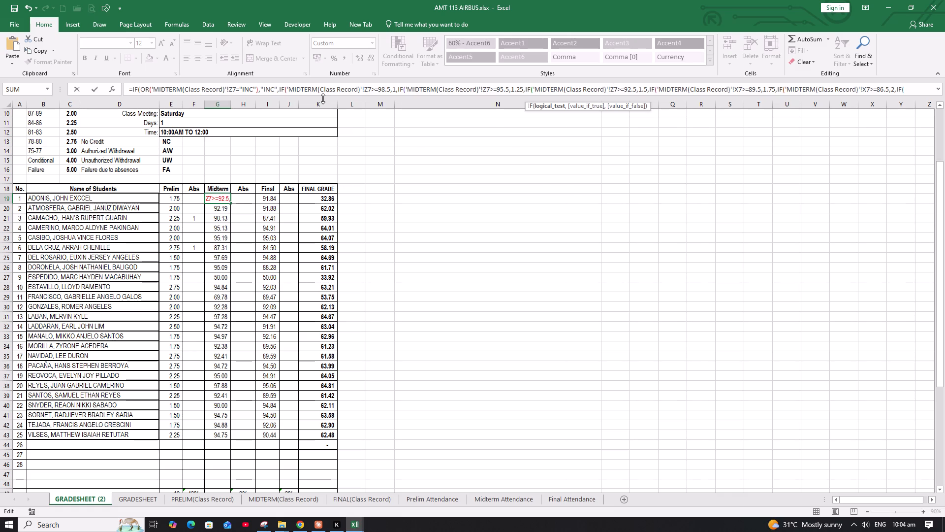
{"action": "key", "text": "Right"}
{"action": "key", "text": "Right"}
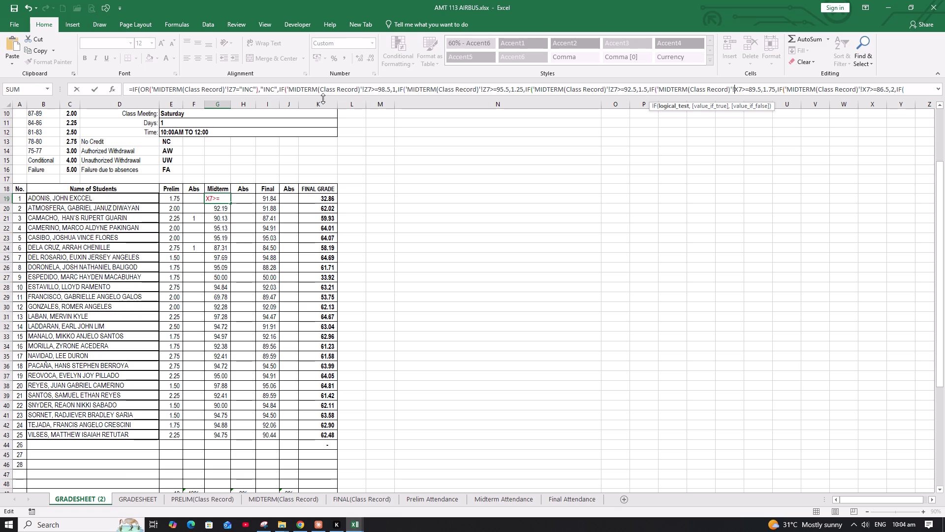
{"action": "key", "text": "shift+Left"}
{"action": "key", "text": "z"}
Change the MIDTERM(Class Record) reference in the >=86.5 condition of the G19 formula to Z7.
{"action": "key", "text": "Right"}
{"action": "key", "text": "Right"}
{"action": "key", "text": "Right"}
{"action": "key", "text": "Right"}
{"action": "key", "text": "Right"}
{"action": "key", "text": "Right"}
{"action": "key", "text": "Right"}
{"action": "key", "text": "Right"}
{"action": "key", "text": "Right"}
{"action": "key", "text": "Right"}
{"action": "key", "text": "Right"}
{"action": "key", "text": "Right"}
{"action": "key", "text": "Right"}
{"action": "key", "text": "Right"}
{"action": "key", "text": "Right"}
{"action": "key", "text": "Right"}
{"action": "key", "text": "Right"}
{"action": "key", "text": "Right"}
{"action": "key", "text": "Right"}
{"action": "key", "text": "Right"}
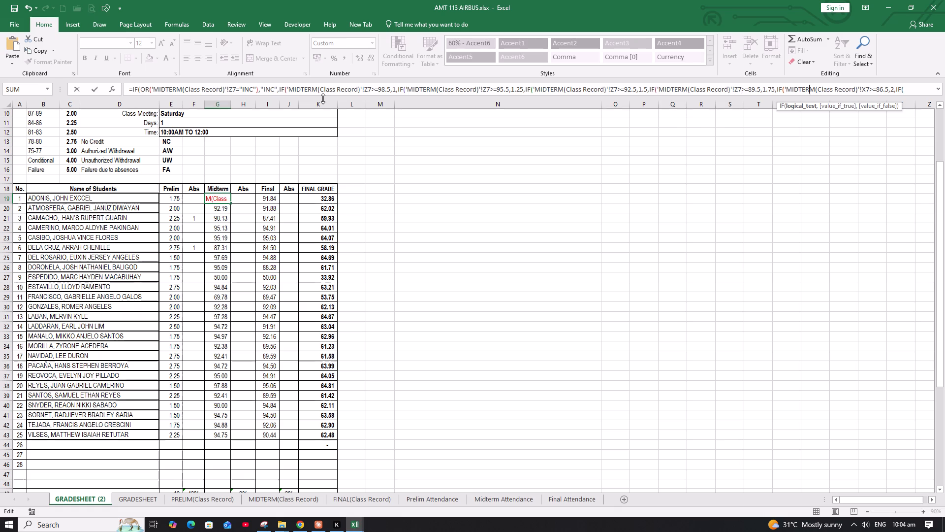
{"action": "key", "text": "shift+Left"}
{"action": "key", "text": "z"}
Change the MIDTERM(Class Record) reference in the >=83.5 condition of the G19 formula to Z7.
{"action": "key", "text": "Right"}
{"action": "key", "text": "Right"}
{"action": "key", "text": "Right"}
{"action": "key", "text": "Right"}
{"action": "key", "text": "Right"}
{"action": "key", "text": "Right"}
{"action": "key", "text": "Right"}
{"action": "key", "text": "Right"}
{"action": "key", "text": "Right"}
{"action": "key", "text": "Right"}
{"action": "key", "text": "Right"}
{"action": "key", "text": "Right"}
{"action": "key", "text": "Right"}
{"action": "key", "text": "Right"}
{"action": "key", "text": "Right"}
{"action": "key", "text": "Right"}
{"action": "key", "text": "Right"}
{"action": "key", "text": "Right"}
{"action": "key", "text": "Right"}
{"action": "key", "text": "Right"}
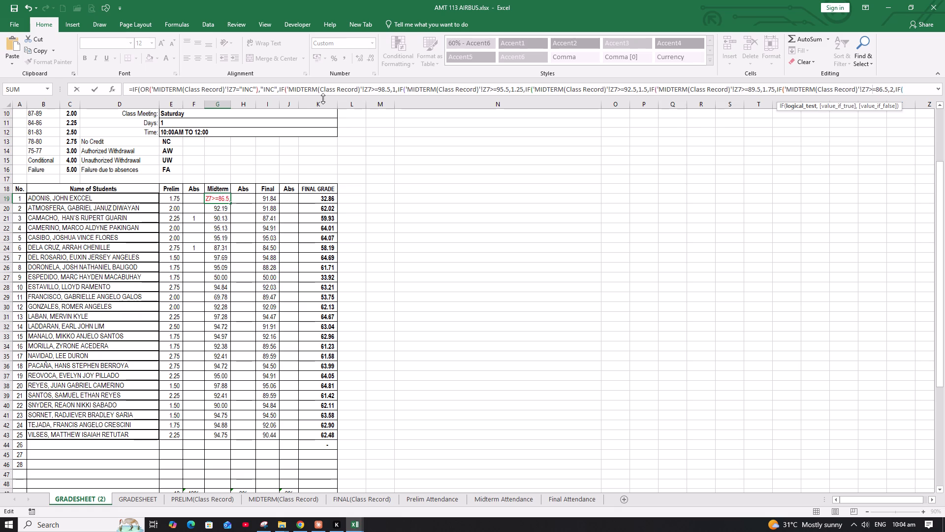
{"action": "key", "text": "Right"}
{"action": "key", "text": "Right"}
{"action": "key", "text": "Right"}
{"action": "key", "text": "Right"}
{"action": "key", "text": "Right"}
{"action": "key", "text": "Right"}
{"action": "key", "text": "Right"}
{"action": "key", "text": "Right"}
{"action": "key", "text": "Right"}
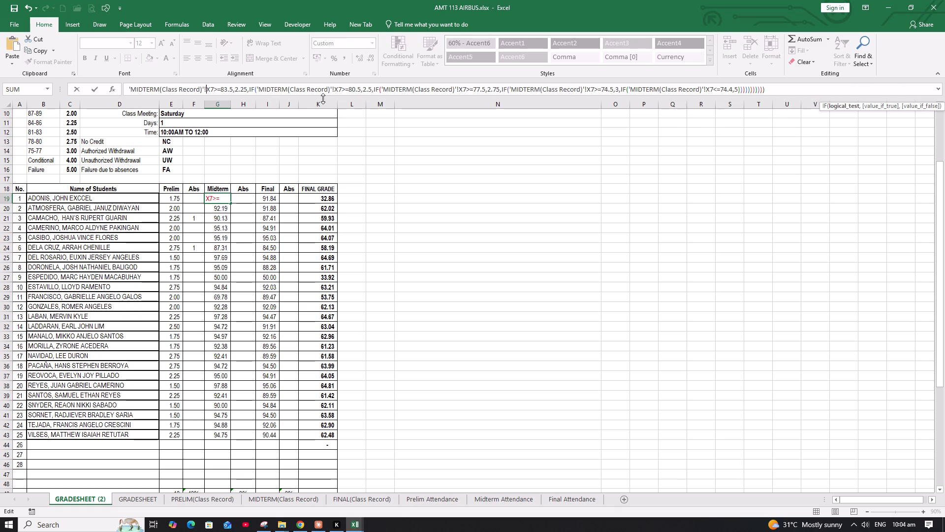
{"action": "key", "text": "shift+Left"}
{"action": "key", "text": "z"}
Change the MIDTERM(Class Record) reference in the >=80.5 condition of the G19 formula to Z7.
{"action": "key", "text": "Right"}
{"action": "key", "text": "Right"}
{"action": "key", "text": "Right"}
{"action": "key", "text": "Right"}
{"action": "key", "text": "Right"}
{"action": "key", "text": "Right"}
{"action": "key", "text": "Right"}
{"action": "key", "text": "Right"}
{"action": "key", "text": "Right"}
{"action": "key", "text": "Right"}
{"action": "key", "text": "Right"}
{"action": "key", "text": "Right"}
{"action": "key", "text": "Right"}
{"action": "key", "text": "Right"}
{"action": "key", "text": "Right"}
{"action": "key", "text": "Right"}
{"action": "key", "text": "Right"}
{"action": "key", "text": "Right"}
{"action": "key", "text": "Right"}
{"action": "key", "text": "Right"}
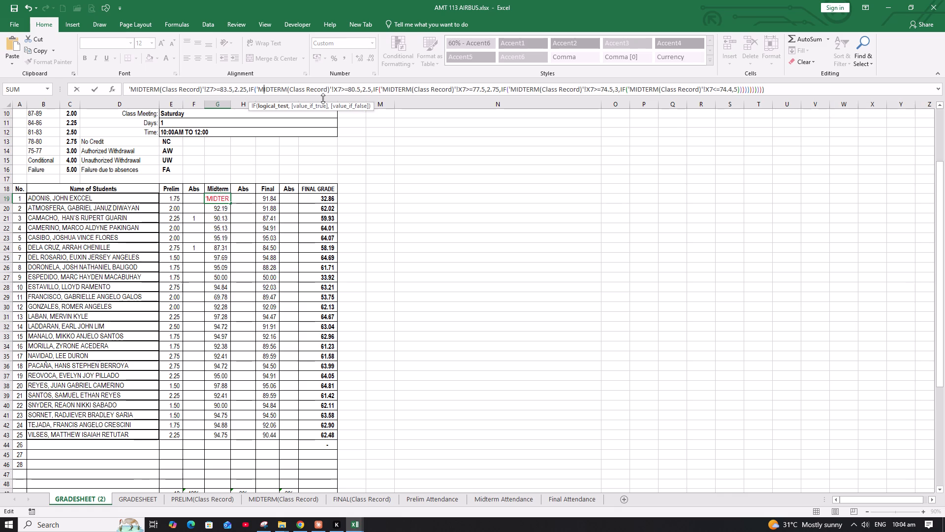
{"action": "key", "text": "Right"}
{"action": "key", "text": "shift+Left"}
{"action": "key", "text": "z"}
Change the MIDTERM(Class Record) reference in the >=77.5 condition of the G19 formula to Z7.
{"action": "key", "text": "Right"}
{"action": "key", "text": "Right"}
{"action": "key", "text": "Right"}
{"action": "key", "text": "Right"}
{"action": "key", "text": "Right"}
{"action": "key", "text": "Right"}
{"action": "key", "text": "Right"}
{"action": "key", "text": "Right"}
{"action": "key", "text": "Right"}
{"action": "key", "text": "Right"}
{"action": "key", "text": "Right"}
{"action": "key", "text": "Right"}
{"action": "key", "text": "Right"}
{"action": "key", "text": "Right"}
{"action": "key", "text": "Right"}
{"action": "key", "text": "Right"}
{"action": "key", "text": "Right"}
{"action": "key", "text": "Right"}
{"action": "key", "text": "Right"}
{"action": "key", "text": "Right"}
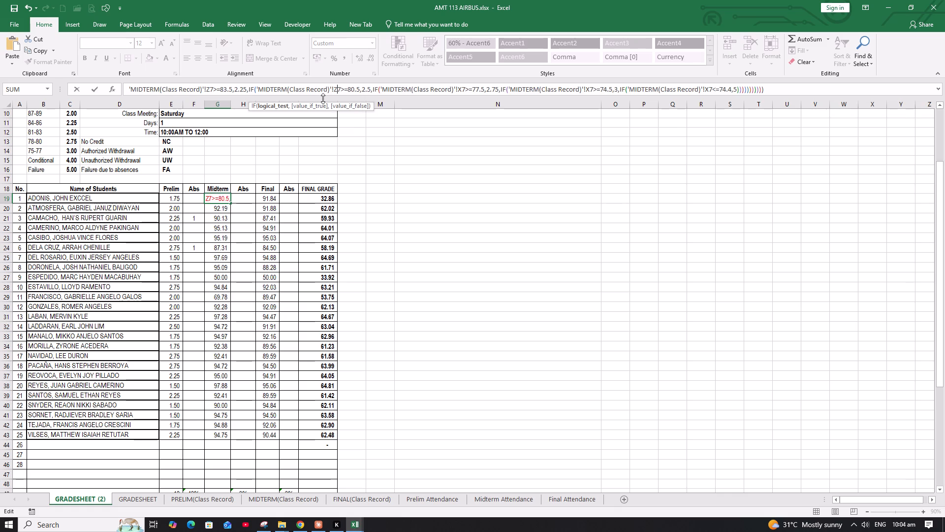
{"action": "key", "text": "Right"}
{"action": "key", "text": "Right"}
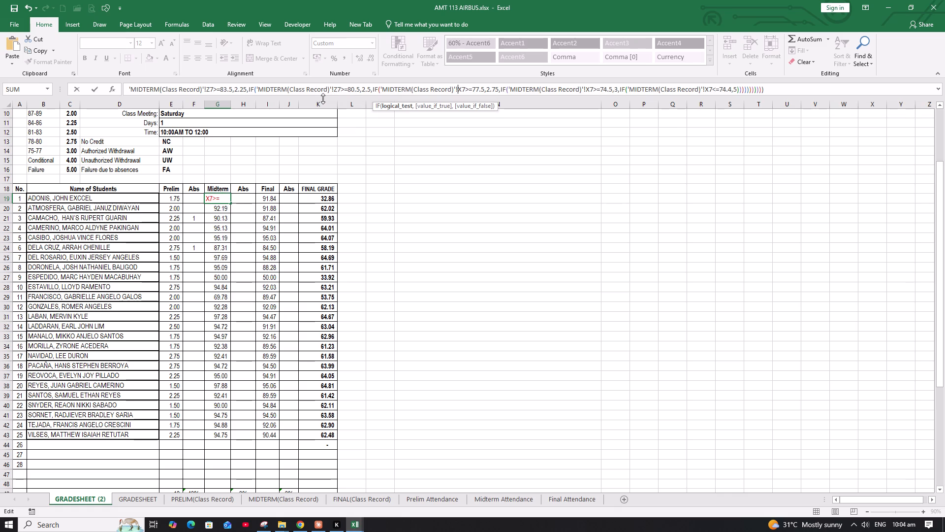
{"action": "key", "text": "shift+Left"}
{"action": "key", "text": "z"}
Change the MIDTERM(Class Record) reference in the >=74.5 condition of the G19 formula to Z7.
{"action": "key", "text": "Right"}
{"action": "key", "text": "Right"}
{"action": "key", "text": "Right"}
{"action": "key", "text": "Right"}
{"action": "key", "text": "Right"}
{"action": "key", "text": "Right"}
{"action": "key", "text": "Right"}
{"action": "key", "text": "Right"}
{"action": "key", "text": "Right"}
{"action": "key", "text": "Right"}
{"action": "key", "text": "Right"}
{"action": "key", "text": "Right"}
{"action": "key", "text": "Right"}
{"action": "key", "text": "Right"}
{"action": "key", "text": "Right"}
{"action": "key", "text": "Right"}
{"action": "key", "text": "Right"}
{"action": "key", "text": "Right"}
{"action": "key", "text": "Right"}
{"action": "key", "text": "Right"}
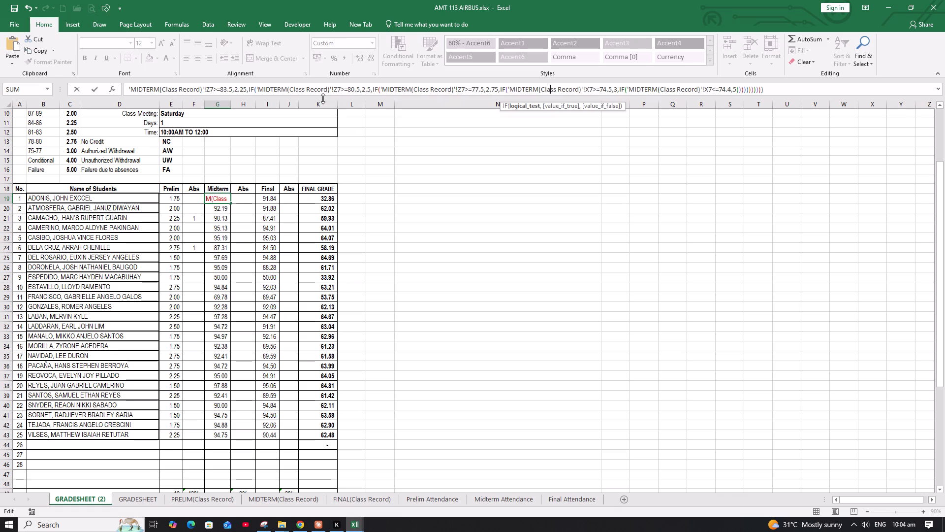
{"action": "key", "text": "Right"}
{"action": "key", "text": "shift+Left"}
{"action": "key", "text": "z"}
Change the MIDTERM(Class Record) reference in the <=74.4 condition to Z7 and commit the G19 formula.
{"action": "key", "text": "Right"}
{"action": "key", "text": "Right"}
{"action": "key", "text": "Right"}
{"action": "key", "text": "Right"}
{"action": "key", "text": "Right"}
{"action": "key", "text": "Right"}
{"action": "key", "text": "Right"}
{"action": "key", "text": "Right"}
{"action": "key", "text": "Right"}
{"action": "key", "text": "Right"}
{"action": "key", "text": "Right"}
{"action": "key", "text": "Right"}
{"action": "key", "text": "Right"}
{"action": "key", "text": "Right"}
{"action": "key", "text": "Right"}
{"action": "key", "text": "Right"}
{"action": "key", "text": "Right"}
{"action": "key", "text": "Right"}
{"action": "key", "text": "Right"}
{"action": "key", "text": "Right"}
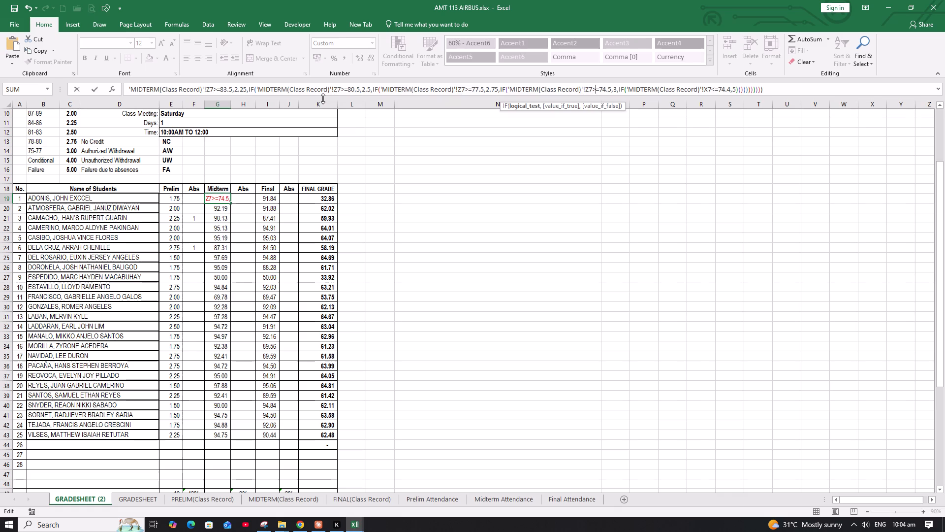
{"action": "key", "text": "Left"}
{"action": "key", "text": "shift+Left"}
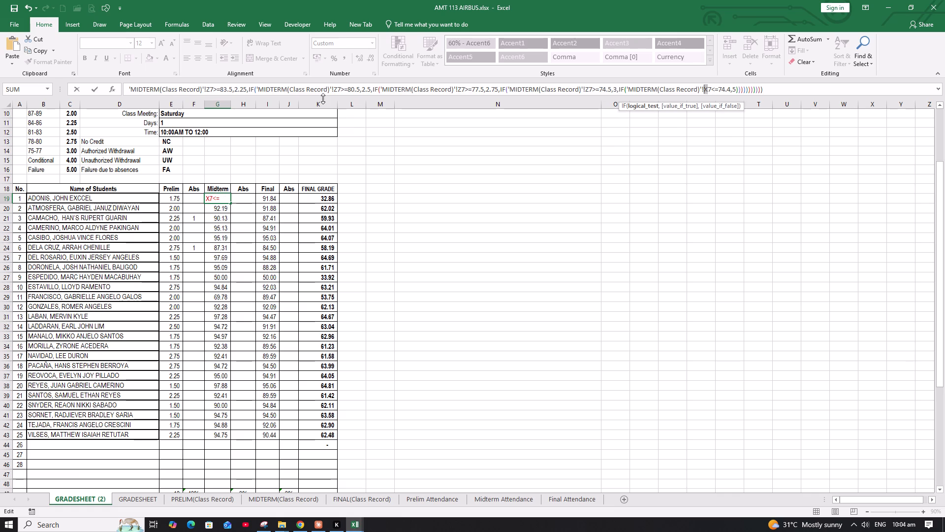
{"action": "key", "text": "z"}
{"action": "key", "text": "Right"}
{"action": "key", "text": "Return"}
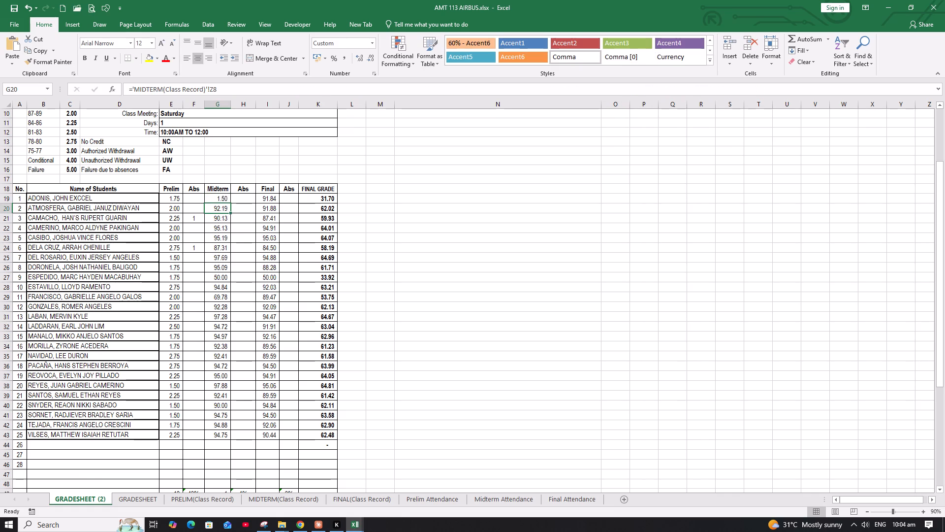
Fill the Midterm formula from G19 down to G43, through the last listed student.
{"action": "left_click", "coordinate": [219, 199]}
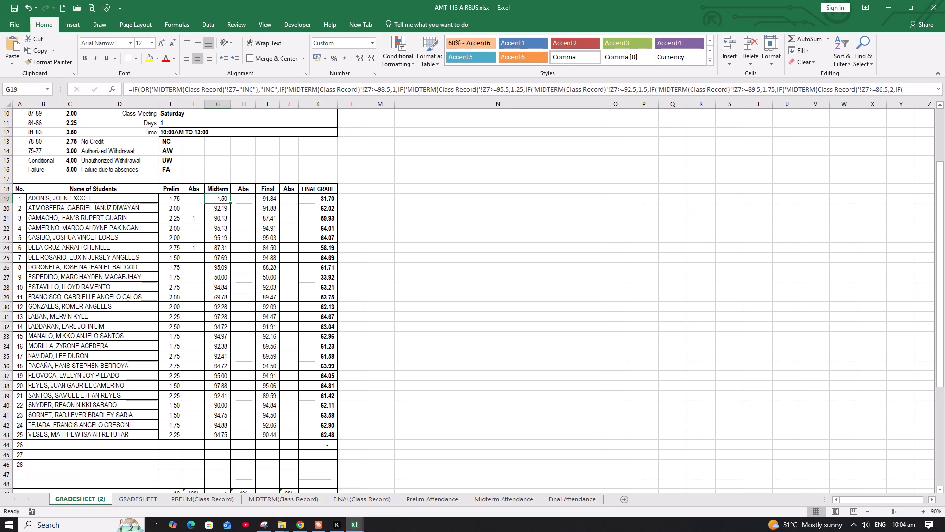
{"action": "left_click_drag", "start_coordinate": [230, 204], "coordinate": [216, 439]}
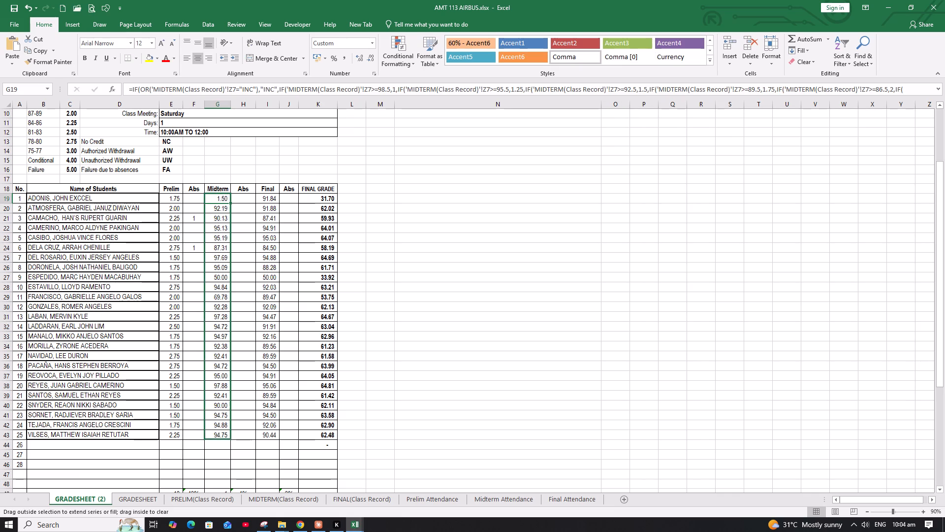
{"action": "left_click_drag", "start_coordinate": [216, 439], "coordinate": [216, 439]}
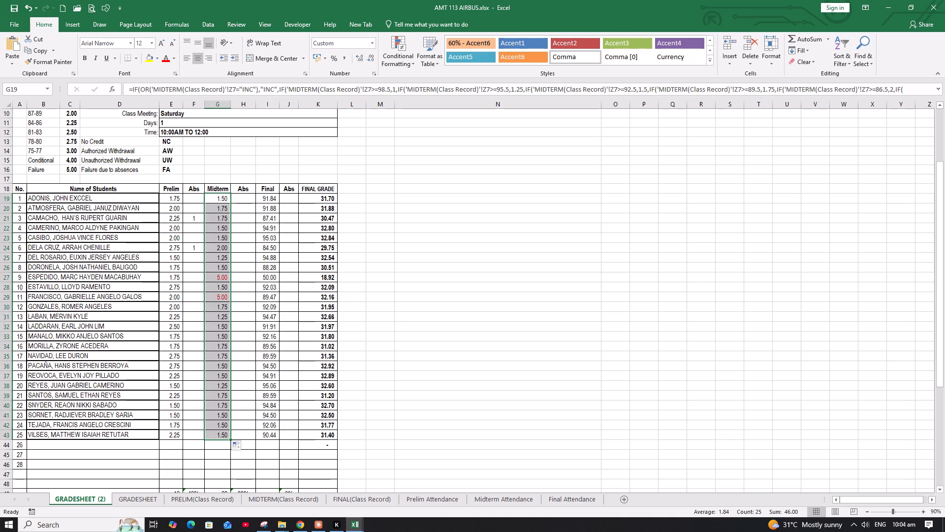
Copy the full Final grade formula from cell J19 of the AMT 112 AVIATION PHYSICS - BELUGA workbook's GRADESHEET.
{"action": "left_click", "coordinate": [268, 199]}
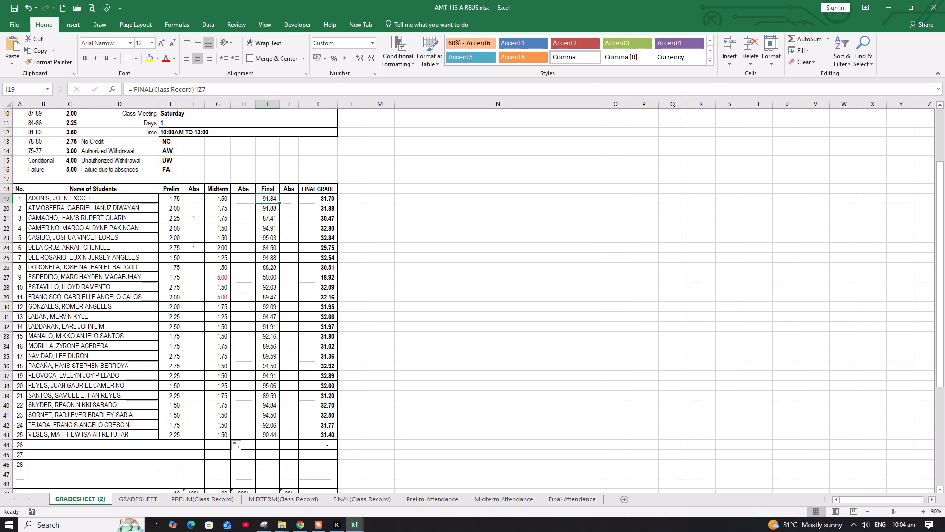
{"action": "left_click", "coordinate": [360, 525]}
{"action": "left_click", "coordinate": [388, 497]}
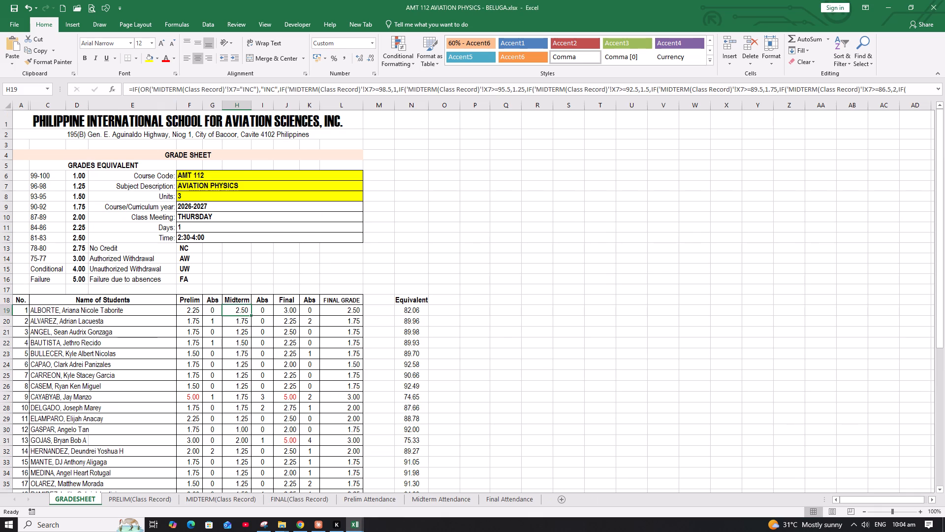
{"action": "left_click", "coordinate": [289, 310]}
{"action": "left_click", "coordinate": [285, 88]}
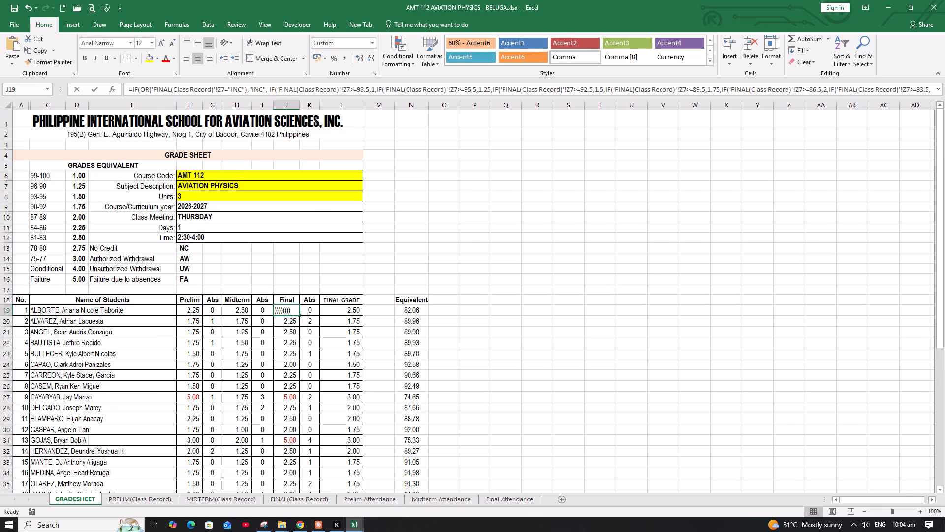
{"action": "key", "text": "ctrl+a"}
{"action": "key", "text": "ctrl+c"}
{"action": "key", "text": "ctrl+c"}
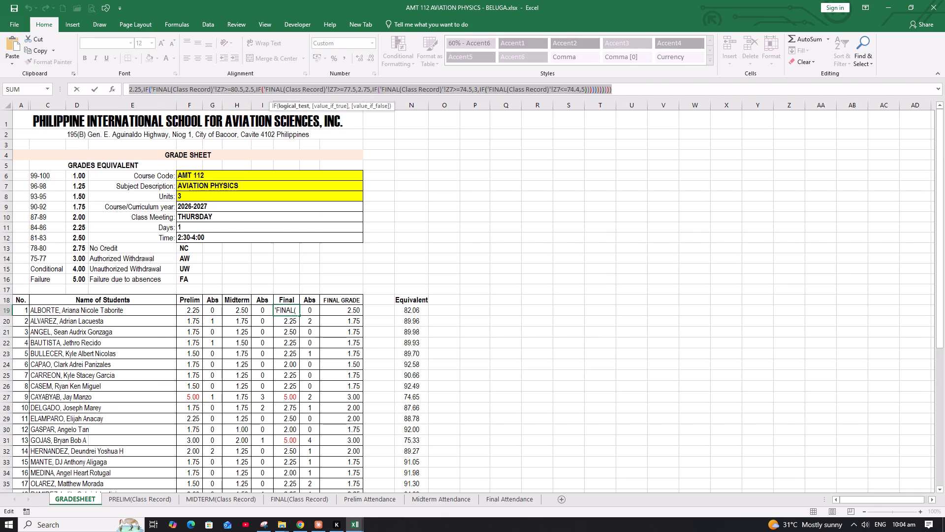
{"action": "key", "text": "Escape"}
{"action": "key", "text": "Escape"}
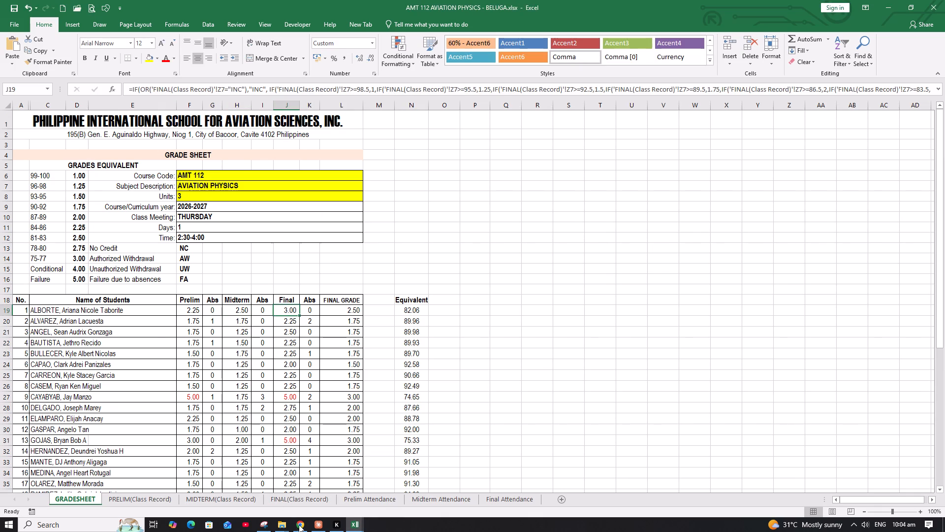
Replace the formula in Final cell I19 of the AMT 113 AIRBUS workbook's GRADESHEET (2) with the copied IF formula.
{"action": "left_click", "coordinate": [301, 526]}
{"action": "left_click", "coordinate": [301, 526]}
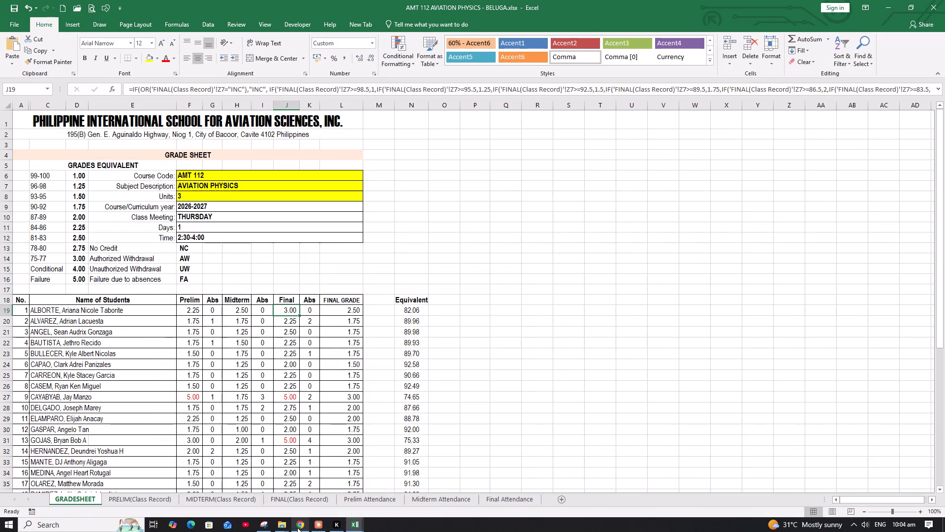
{"action": "left_click", "coordinate": [354, 528]}
{"action": "left_click", "coordinate": [316, 500]}
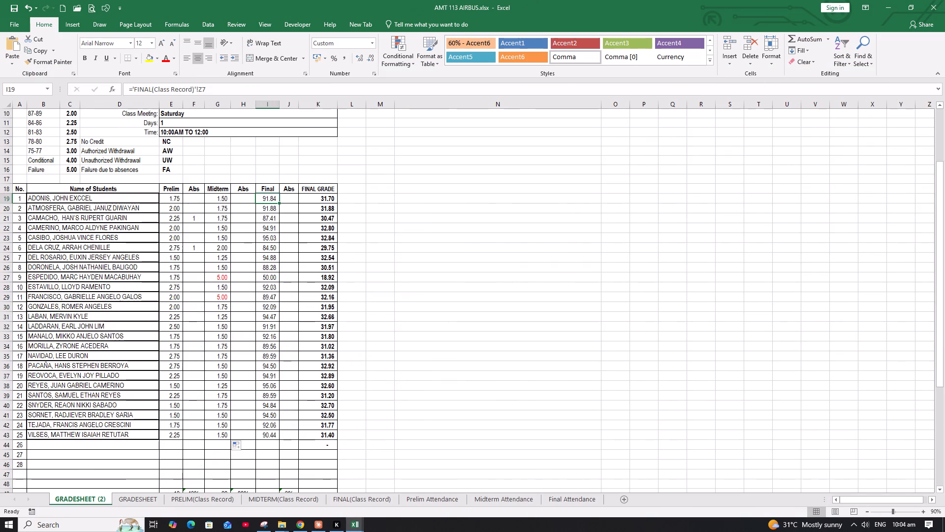
{"action": "left_click", "coordinate": [284, 86]}
{"action": "key", "text": "ctrl+a"}
{"action": "key", "text": "ctrl+v"}
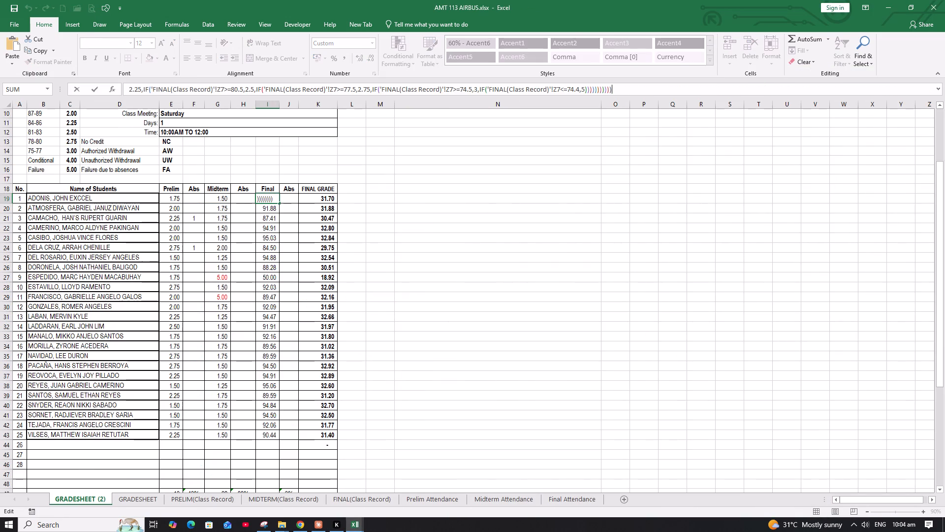
{"action": "key", "text": "Return"}
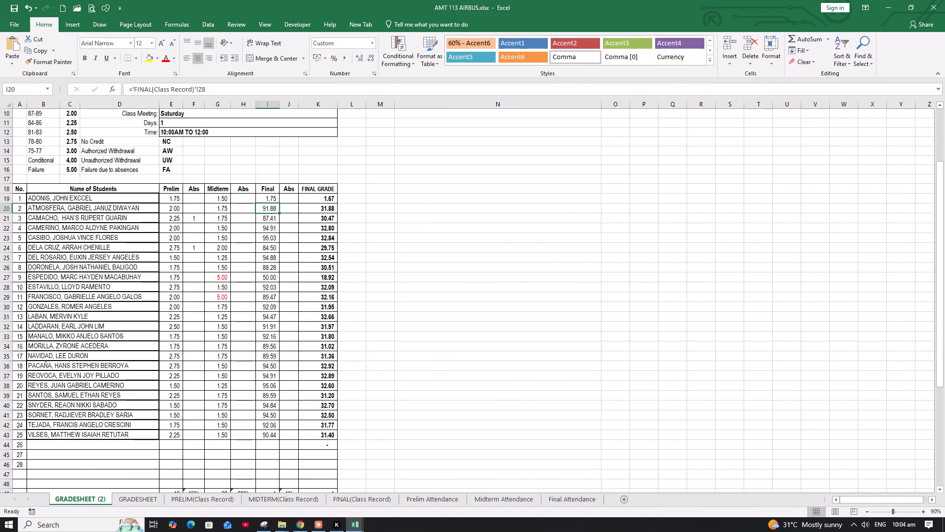
Fill the Final formula from I19 down to I43, through the last listed student.
{"action": "left_click", "coordinate": [272, 197]}
{"action": "left_click_drag", "start_coordinate": [279, 203], "coordinate": [279, 263]}
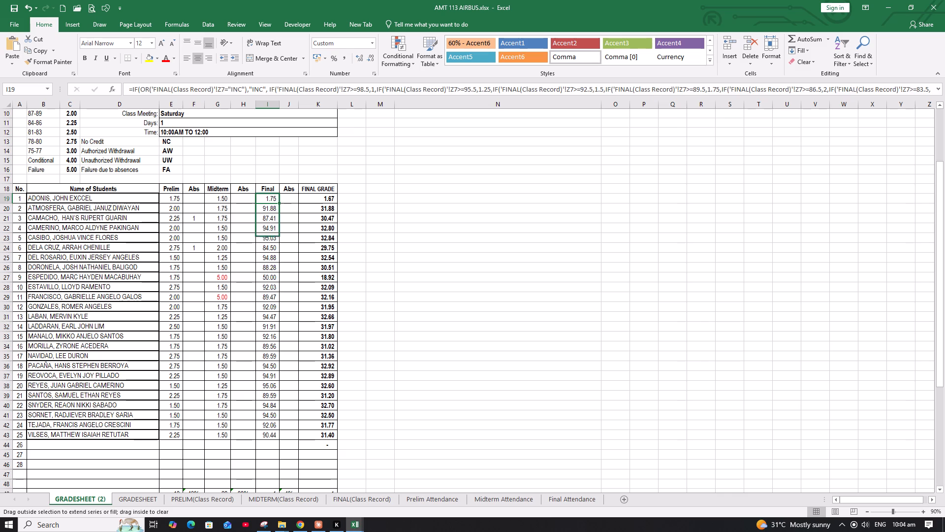
{"action": "left_click_drag", "start_coordinate": [279, 263], "coordinate": [272, 438]}
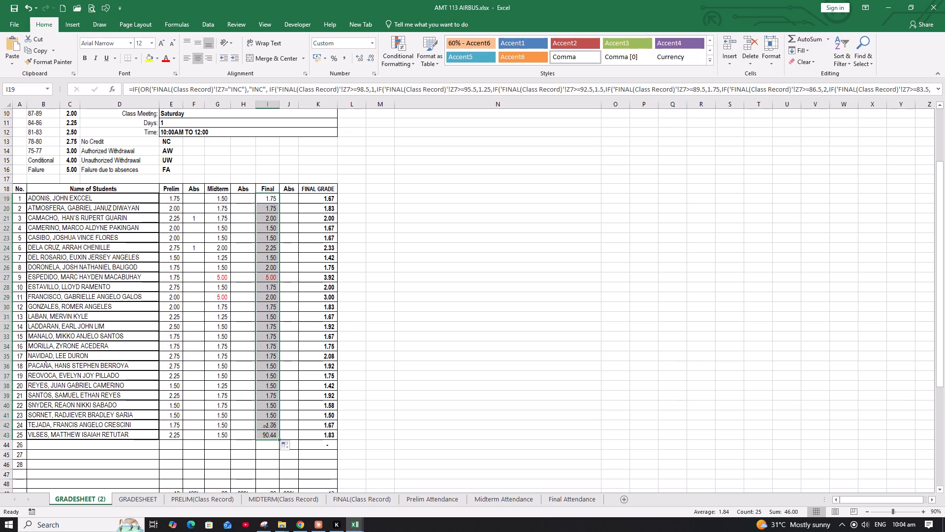
{"action": "left_click", "coordinate": [269, 277]}
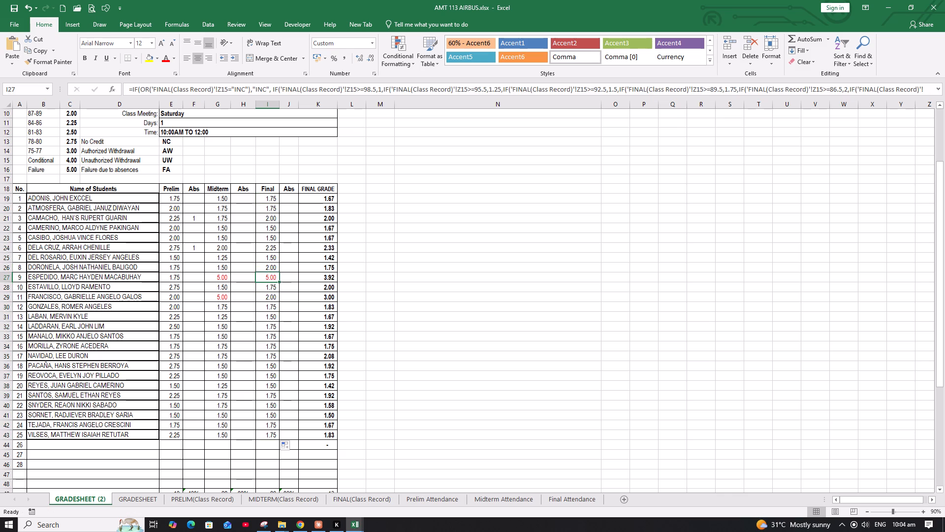
Copy the full FINAL GRADE formula from cell L19 of the AMT 112 AVIATION PHYSICS - BELUGA workbook's GRADESHEET.
{"action": "left_click", "coordinate": [326, 199]}
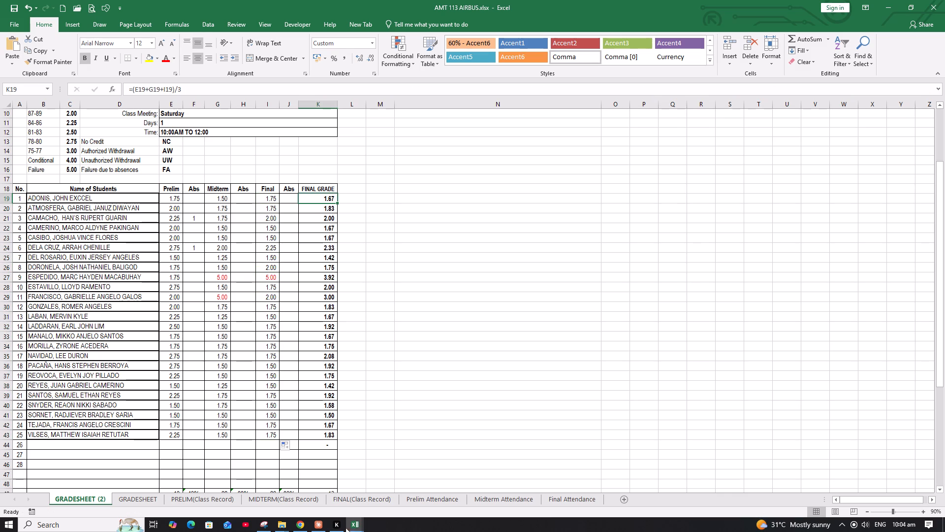
{"action": "left_click", "coordinate": [354, 527]}
{"action": "left_click", "coordinate": [374, 496]}
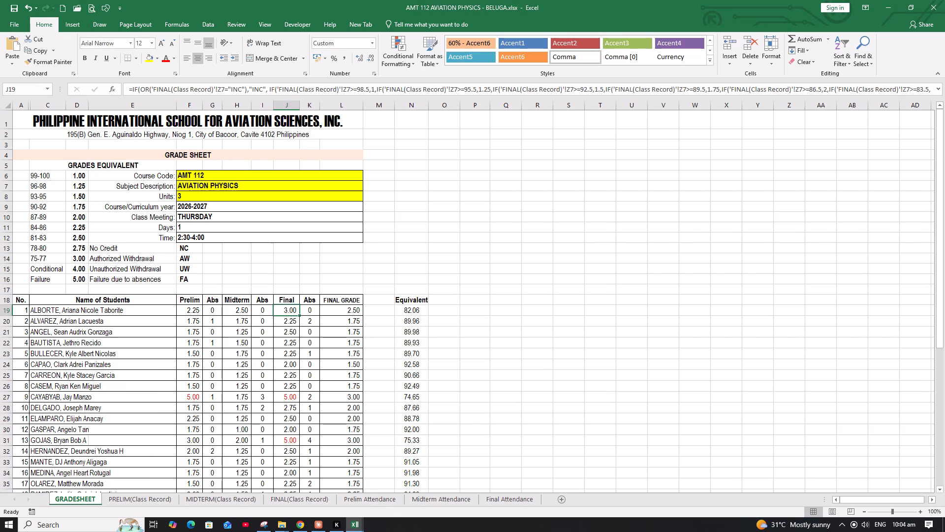
{"action": "left_click", "coordinate": [342, 309]}
{"action": "left_click", "coordinate": [291, 89]}
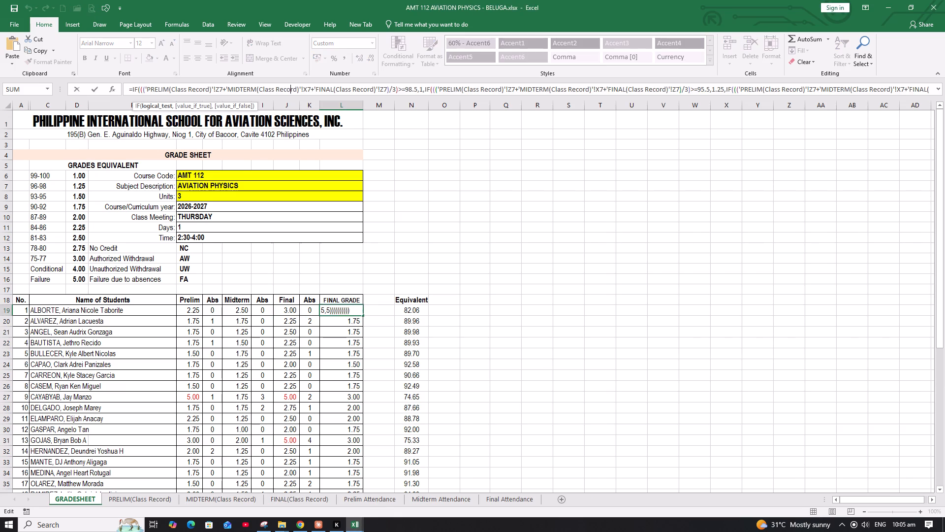
{"action": "key", "text": "ctrl+a"}
{"action": "key", "text": "ctrl+c"}
{"action": "key", "text": "ctrl+c"}
{"action": "key", "text": "Escape"}
{"action": "key", "text": "Escape"}
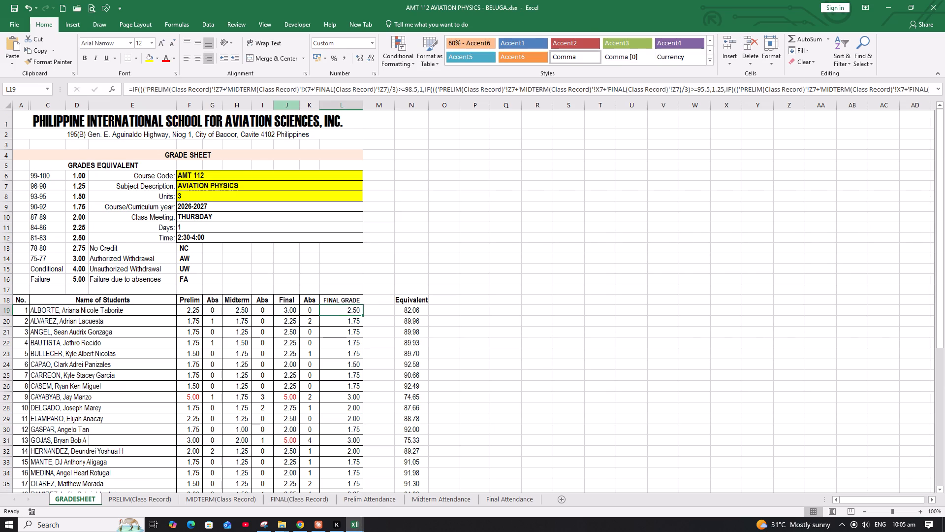
Replace the formula in FINAL GRADE cell K19 of the AMT 113 AIRBUS workbook's GRADESHEET (2) with the copied IF formula.
{"action": "left_click", "coordinate": [351, 529]}
{"action": "left_click", "coordinate": [311, 497]}
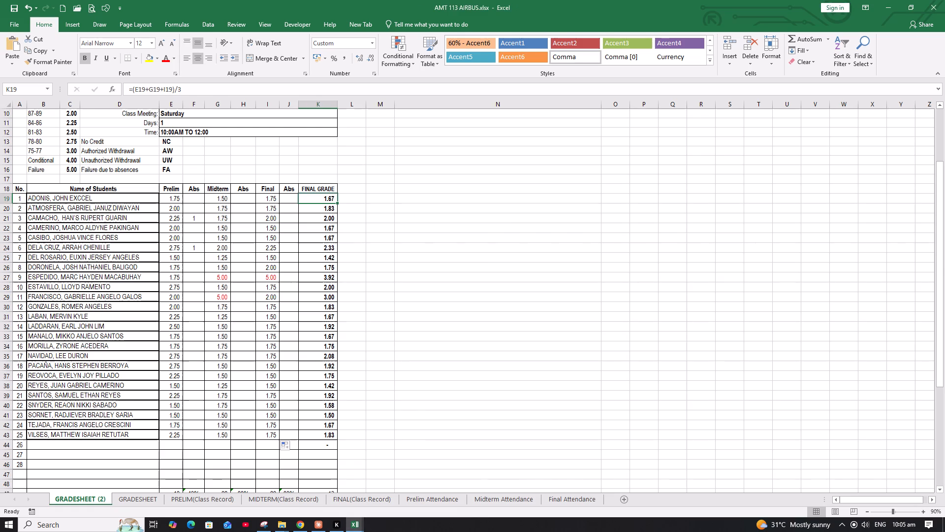
{"action": "left_click", "coordinate": [295, 92]}
{"action": "key", "text": "ctrl+a"}
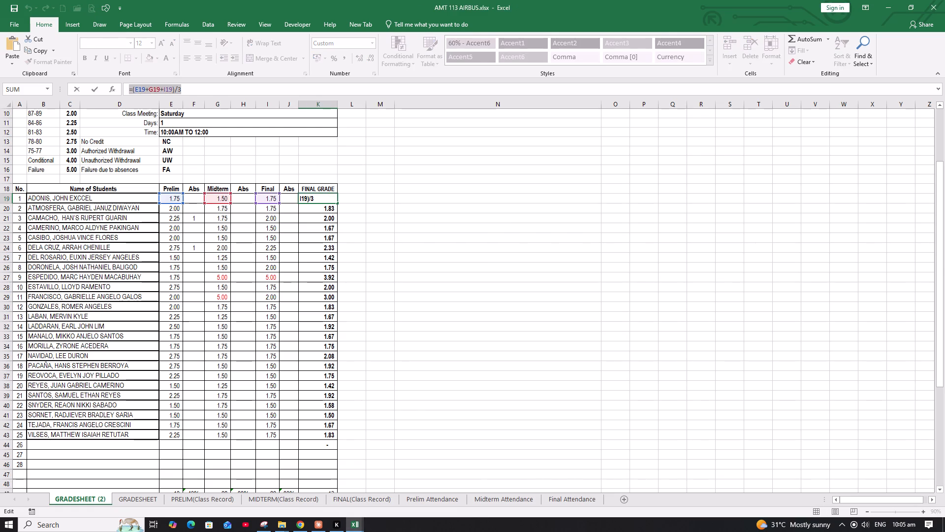
{"action": "key", "text": "ctrl+v"}
{"action": "key", "text": "Return"}
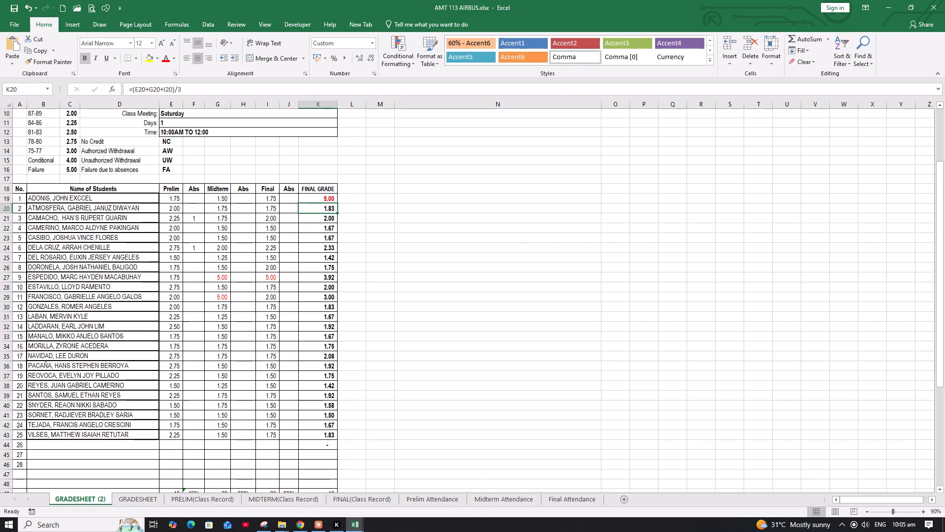
In K19's formula, change the MIDTERM(Class Record) reference in the >=95.5 test to Z7.
{"action": "left_click", "coordinate": [312, 197]}
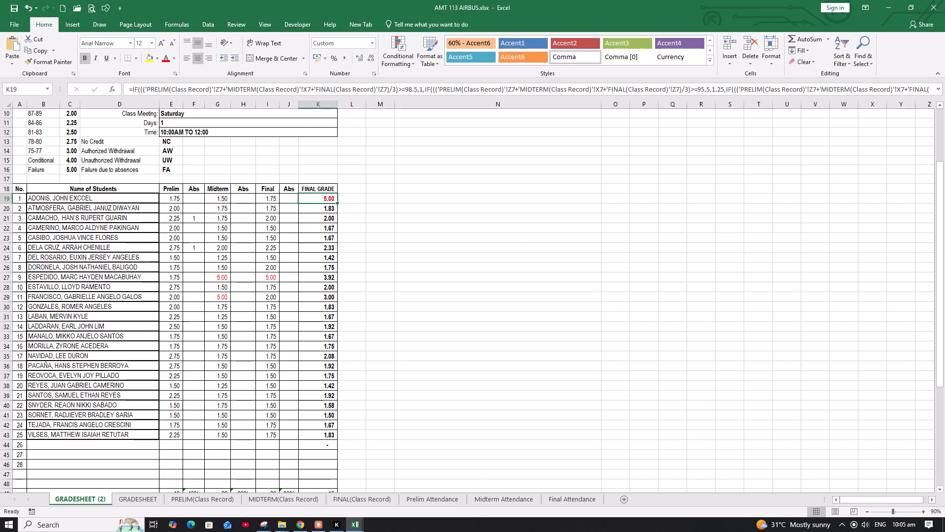
{"action": "left_click", "coordinate": [359, 88]}
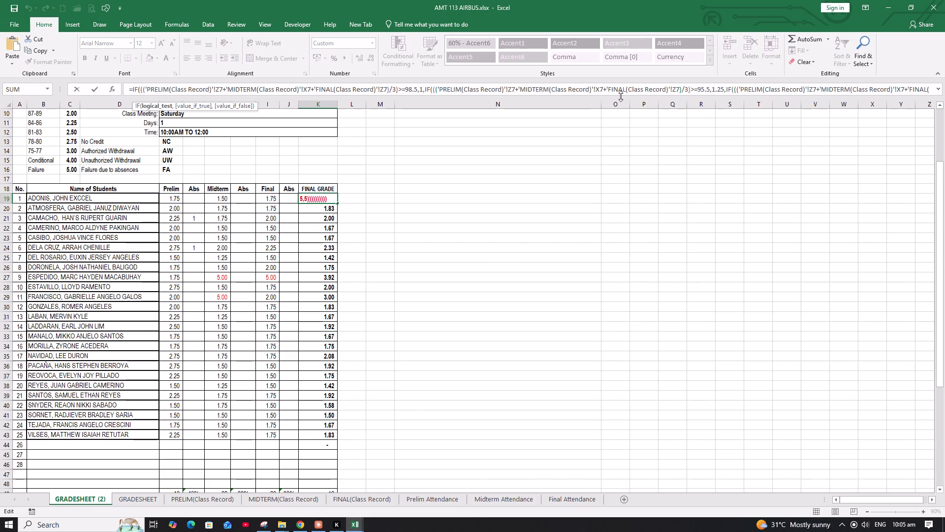
{"action": "key", "text": "Right"}
{"action": "key", "text": "Right"}
{"action": "key", "text": "Right"}
{"action": "key", "text": "Right"}
{"action": "key", "text": "Right"}
{"action": "key", "text": "Right"}
{"action": "key", "text": "Right"}
{"action": "key", "text": "Right"}
{"action": "key", "text": "Right"}
{"action": "key", "text": "Right"}
{"action": "key", "text": "Right"}
{"action": "key", "text": "Right"}
{"action": "key", "text": "Right"}
{"action": "key", "text": "Right"}
{"action": "key", "text": "Right"}
{"action": "key", "text": "Right"}
{"action": "key", "text": "Right"}
{"action": "key", "text": "Right"}
{"action": "key", "text": "Right"}
{"action": "key", "text": "Right"}
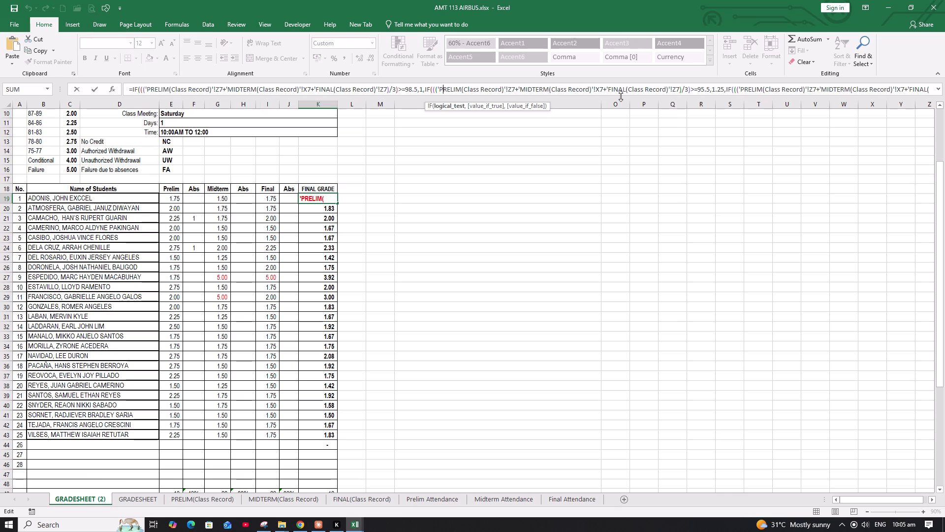
{"action": "key", "text": "Right"}
{"action": "key", "text": "Right"}
{"action": "key", "text": "shift+Left"}
{"action": "key", "text": "z"}
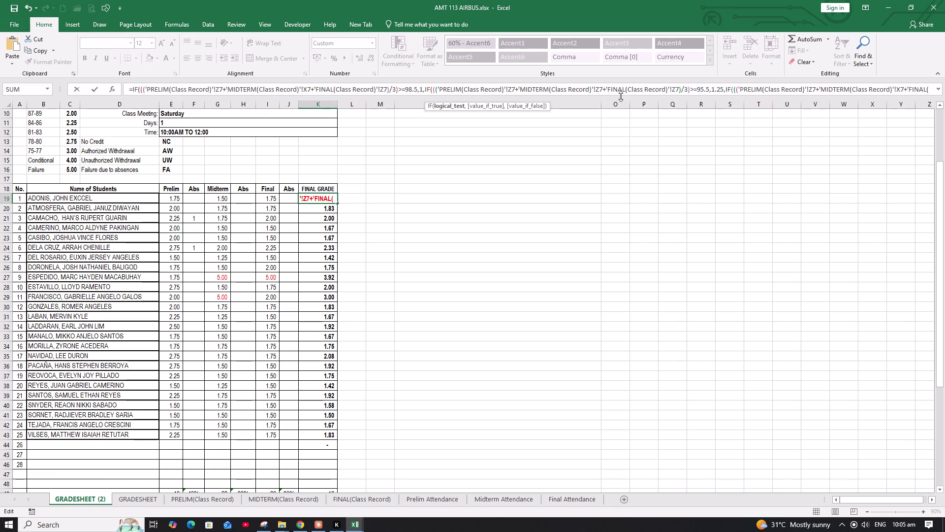
Change the MIDTERM(Class Record) reference in the >=92.5 test of K19's formula to Z7.
{"action": "key", "text": "Right"}
{"action": "key", "text": "Right"}
{"action": "key", "text": "Right"}
{"action": "key", "text": "Right"}
{"action": "key", "text": "Right"}
{"action": "key", "text": "Right"}
{"action": "key", "text": "Right"}
{"action": "key", "text": "Right"}
{"action": "key", "text": "Right"}
{"action": "key", "text": "Right"}
{"action": "key", "text": "Right"}
{"action": "key", "text": "Right"}
{"action": "key", "text": "Right"}
{"action": "key", "text": "Right"}
{"action": "key", "text": "Right"}
{"action": "key", "text": "Right"}
{"action": "key", "text": "Right"}
{"action": "key", "text": "Right"}
{"action": "key", "text": "Right"}
{"action": "key", "text": "Right"}
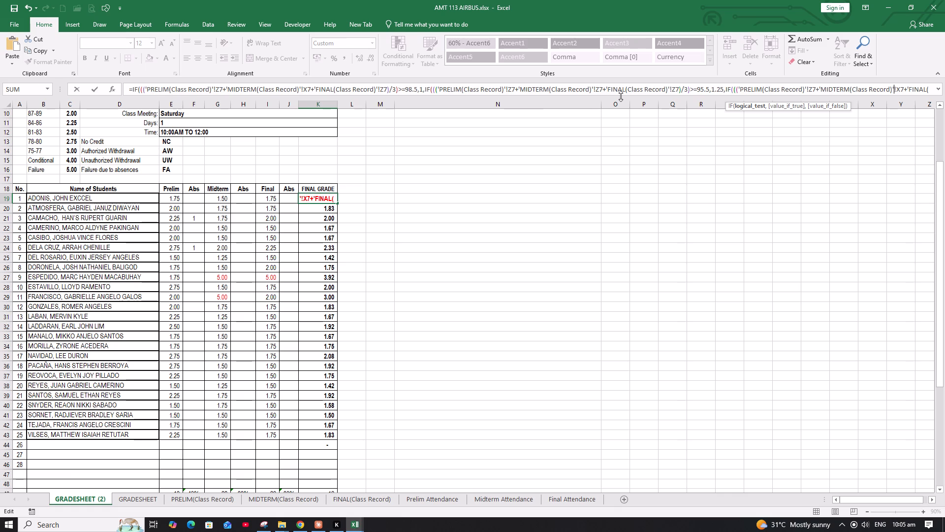
{"action": "key", "text": "Right"}
{"action": "key", "text": "Right"}
{"action": "key", "text": "shift+Left"}
{"action": "key", "text": "z"}
Change the MIDTERM(Class Record) reference in the >=89.5 test of K19's formula to Z7.
{"action": "key", "text": "Right"}
{"action": "key", "text": "Right"}
{"action": "key", "text": "Right"}
{"action": "key", "text": "Right"}
{"action": "key", "text": "Right"}
{"action": "key", "text": "Right"}
{"action": "key", "text": "Right"}
{"action": "key", "text": "Right"}
{"action": "key", "text": "Right"}
{"action": "key", "text": "Right"}
{"action": "key", "text": "Right"}
{"action": "key", "text": "Right"}
{"action": "key", "text": "Right"}
{"action": "key", "text": "Right"}
{"action": "key", "text": "Right"}
{"action": "key", "text": "Right"}
{"action": "key", "text": "Right"}
{"action": "key", "text": "Right"}
{"action": "key", "text": "Right"}
{"action": "key", "text": "Right"}
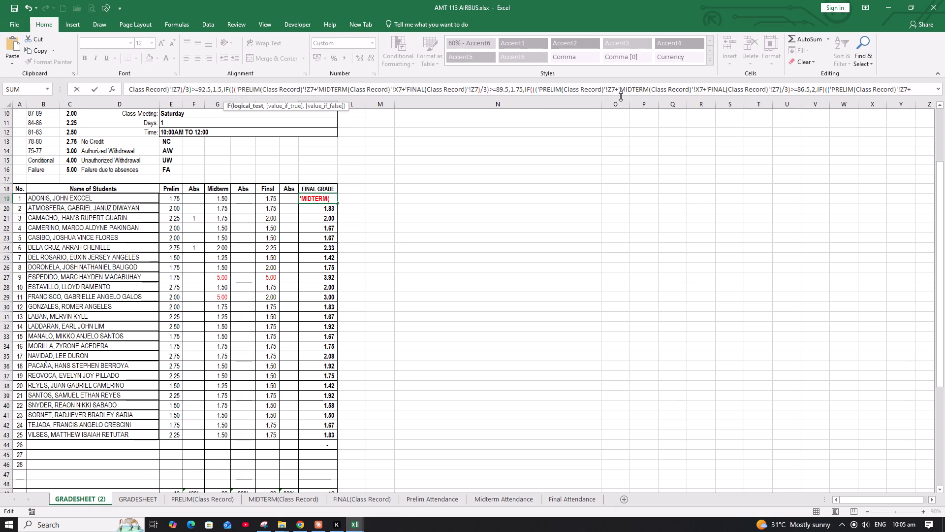
{"action": "key", "text": "shift+Left"}
{"action": "key", "text": "z"}
Change the MIDTERM(Class Record) reference in the >=86.5 test of K19's formula to Z7.
{"action": "key", "text": "Right"}
{"action": "key", "text": "Right"}
{"action": "key", "text": "Right"}
{"action": "key", "text": "Right"}
{"action": "key", "text": "Right"}
{"action": "key", "text": "Right"}
{"action": "key", "text": "Right"}
{"action": "key", "text": "Right"}
{"action": "key", "text": "Right"}
{"action": "key", "text": "Right"}
{"action": "key", "text": "Right"}
{"action": "key", "text": "Right"}
{"action": "key", "text": "Right"}
{"action": "key", "text": "Right"}
{"action": "key", "text": "Right"}
{"action": "key", "text": "Right"}
{"action": "key", "text": "Right"}
{"action": "key", "text": "Right"}
{"action": "key", "text": "Right"}
{"action": "key", "text": "Right"}
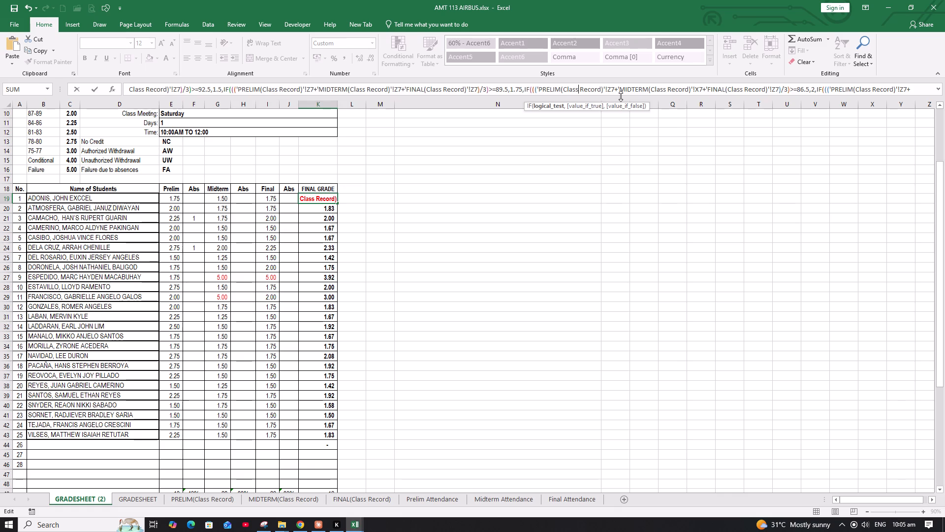
{"action": "key", "text": "Right"}
{"action": "key", "text": "Right"}
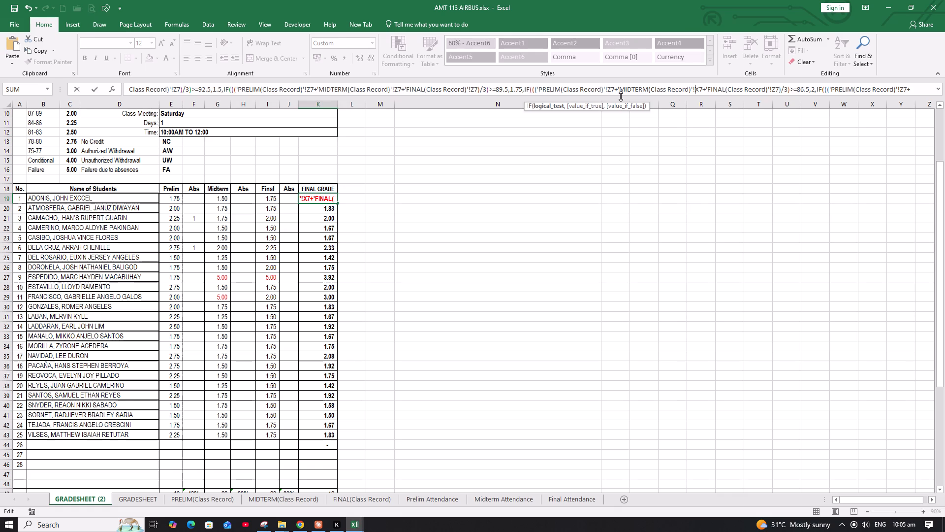
{"action": "key", "text": "shift+Left"}
{"action": "key", "text": "z"}
Change the MIDTERM(Class Record) reference in the >=83.5 test of K19's formula to Z7.
{"action": "key", "text": "Right"}
{"action": "key", "text": "Right"}
{"action": "key", "text": "Right"}
{"action": "key", "text": "Right"}
{"action": "key", "text": "Right"}
{"action": "key", "text": "Right"}
{"action": "key", "text": "Right"}
{"action": "key", "text": "Right"}
{"action": "key", "text": "Right"}
{"action": "key", "text": "Right"}
{"action": "key", "text": "Right"}
{"action": "key", "text": "Right"}
{"action": "key", "text": "Right"}
{"action": "key", "text": "Right"}
{"action": "key", "text": "Right"}
{"action": "key", "text": "Right"}
{"action": "key", "text": "Right"}
{"action": "key", "text": "Right"}
{"action": "key", "text": "Right"}
{"action": "key", "text": "Right"}
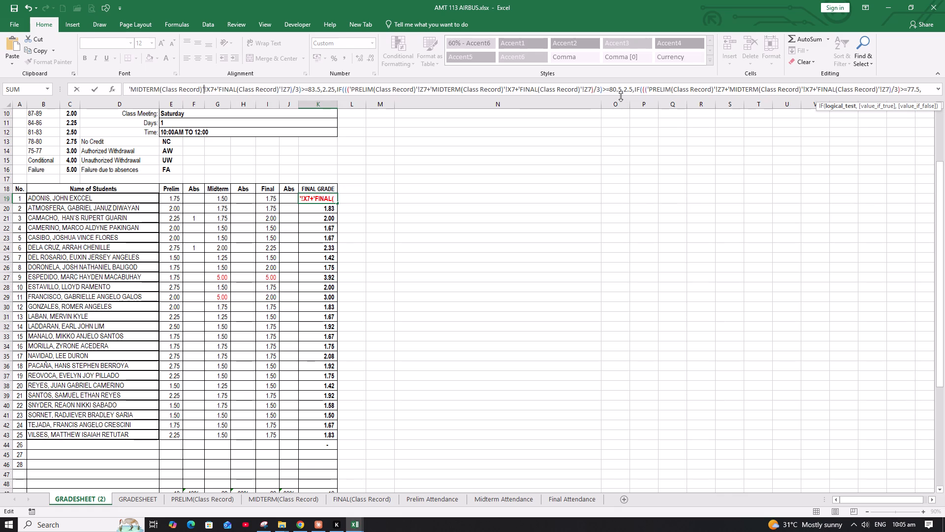
{"action": "key", "text": "Left"}
{"action": "key", "text": "Left"}
{"action": "key", "text": "shift+Left"}
{"action": "key", "text": "z"}
Change the MIDTERM(Class Record) reference in the >=80.5 test of K19's formula to Z7.
{"action": "key", "text": "Right"}
{"action": "key", "text": "Right"}
{"action": "key", "text": "Right"}
{"action": "key", "text": "Right"}
{"action": "key", "text": "Right"}
{"action": "key", "text": "Right"}
{"action": "key", "text": "Right"}
{"action": "key", "text": "Right"}
{"action": "key", "text": "Right"}
{"action": "key", "text": "Right"}
{"action": "key", "text": "Right"}
{"action": "key", "text": "Right"}
{"action": "key", "text": "Right"}
{"action": "key", "text": "Right"}
{"action": "key", "text": "Right"}
{"action": "key", "text": "Right"}
{"action": "key", "text": "Right"}
{"action": "key", "text": "Right"}
{"action": "key", "text": "Right"}
{"action": "key", "text": "Right"}
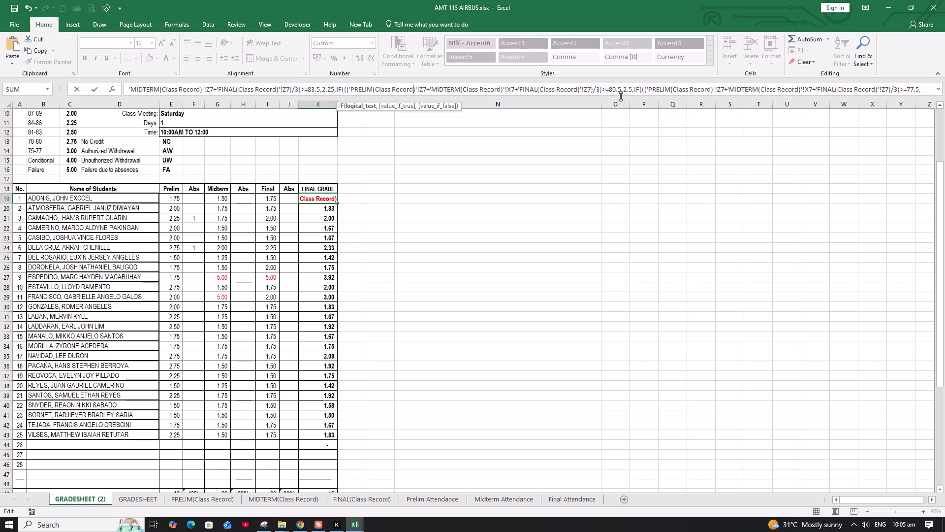
{"action": "key", "text": "Left"}
{"action": "key", "text": "shift+Left"}
{"action": "key", "text": "shift+z"}
Replace the column letter of the MIDTERM(Class Record) reference in the >=80.5 test of K19's formula with Z.
{"action": "key", "text": "Right"}
{"action": "key", "text": "Left"}
{"action": "key", "text": "BackSpace"}
{"action": "key", "text": "z"}
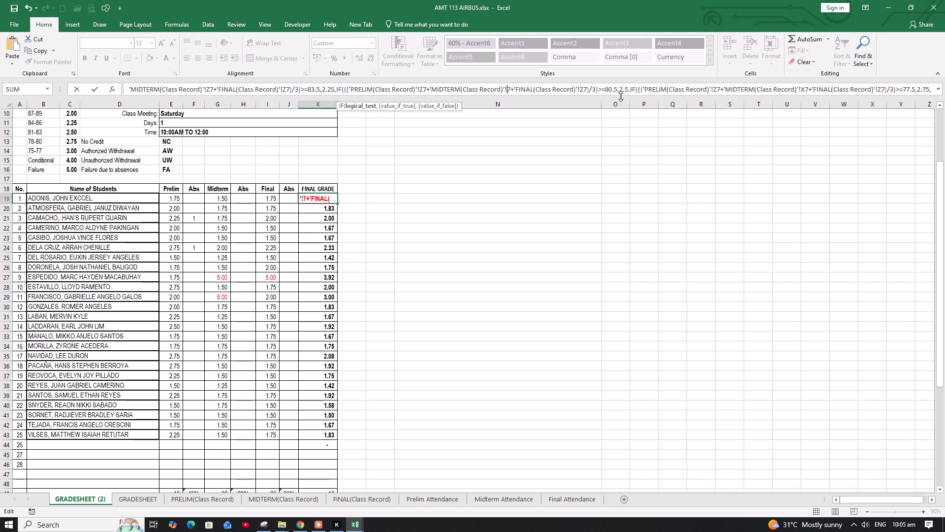
Change the MIDTERM(Class Record) reference in the >=77.5 test of K19's formula to Z7.
{"action": "key", "text": "Right"}
{"action": "key", "text": "Right"}
{"action": "key", "text": "Right"}
{"action": "key", "text": "Right"}
{"action": "key", "text": "Right"}
{"action": "key", "text": "Right"}
{"action": "key", "text": "Right"}
{"action": "key", "text": "Right"}
{"action": "key", "text": "Right"}
{"action": "key", "text": "Right"}
{"action": "key", "text": "Right"}
{"action": "key", "text": "Right"}
{"action": "key", "text": "Right"}
{"action": "key", "text": "Right"}
{"action": "key", "text": "Right"}
{"action": "key", "text": "Right"}
{"action": "key", "text": "Right"}
{"action": "key", "text": "Right"}
{"action": "key", "text": "Right"}
{"action": "key", "text": "Right"}
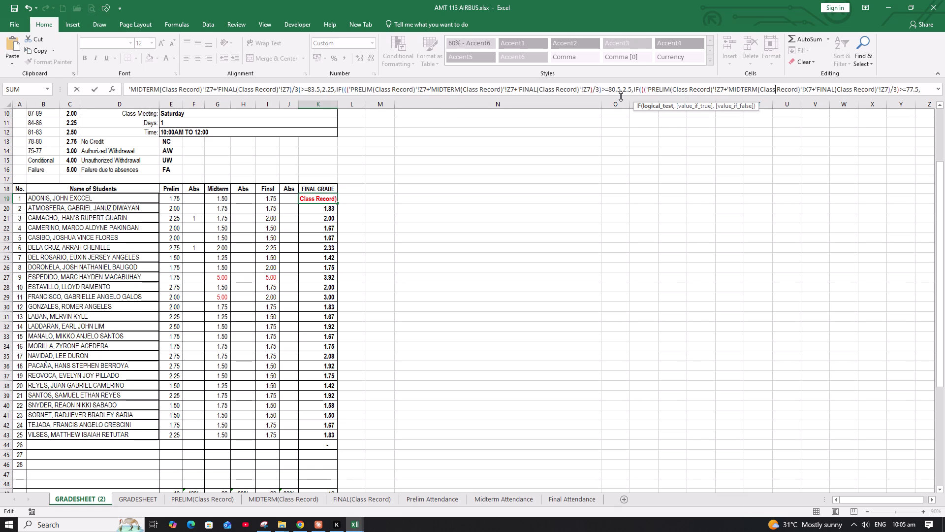
{"action": "key", "text": "Right"}
{"action": "key", "text": "Right"}
{"action": "key", "text": "shift+Left"}
{"action": "key", "text": "z"}
Change the MIDTERM(Class Record) reference in the >=74.5 test of K19's formula to Z7.
{"action": "key", "text": "Right"}
{"action": "key", "text": "Right"}
{"action": "key", "text": "Right"}
{"action": "key", "text": "Right"}
{"action": "key", "text": "Right"}
{"action": "key", "text": "Right"}
{"action": "key", "text": "Right"}
{"action": "key", "text": "Right"}
{"action": "key", "text": "Right"}
{"action": "key", "text": "Right"}
{"action": "key", "text": "Right"}
{"action": "key", "text": "Right"}
{"action": "key", "text": "Right"}
{"action": "key", "text": "Right"}
{"action": "key", "text": "Right"}
{"action": "key", "text": "Right"}
{"action": "key", "text": "Right"}
{"action": "key", "text": "Right"}
{"action": "key", "text": "Right"}
{"action": "key", "text": "Right"}
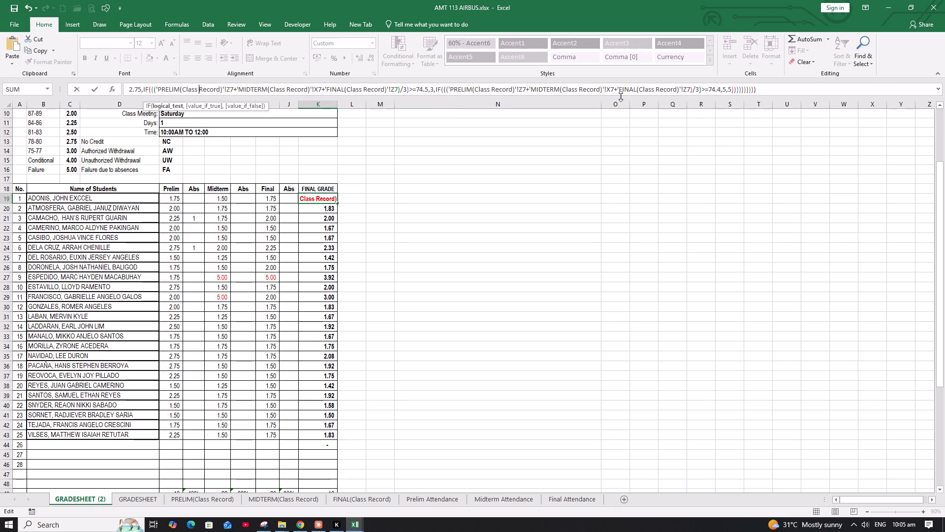
{"action": "key", "text": "Left"}
{"action": "key", "text": "Right"}
{"action": "key", "text": "Right"}
{"action": "key", "text": "Right"}
{"action": "key", "text": "Right"}
{"action": "key", "text": "Right"}
{"action": "key", "text": "Right"}
{"action": "key", "text": "Right"}
{"action": "key", "text": "Right"}
{"action": "key", "text": "Right"}
{"action": "key", "text": "Right"}
{"action": "key", "text": "Right"}
{"action": "key", "text": "Right"}
{"action": "key", "text": "Right"}
{"action": "key", "text": "Right"}
{"action": "key", "text": "Right"}
{"action": "key", "text": "Right"}
{"action": "key", "text": "Right"}
{"action": "key", "text": "Right"}
{"action": "key", "text": "Right"}
{"action": "key", "text": "Right"}
{"action": "key", "text": "Right"}
{"action": "key", "text": "Left"}
{"action": "key", "text": "shift+Left"}
{"action": "key", "text": "shift+z"}
{"action": "key", "text": "Right"}
{"action": "key", "text": "Left"}
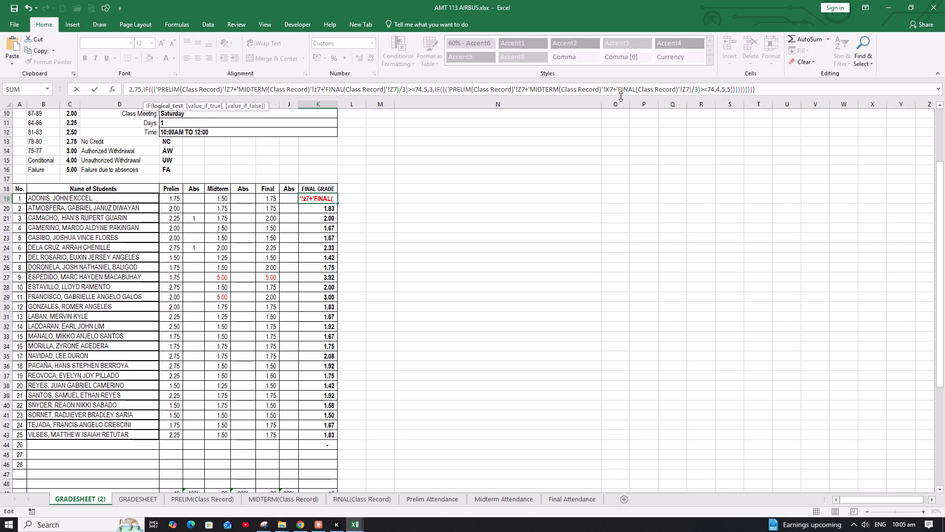
{"action": "key", "text": "BackSpace"}
{"action": "key", "text": "z"}
Change the MIDTERM(Class Record) reference in the >=74.4 test to Z7 and commit K19's formula.
{"action": "key", "text": "Right"}
{"action": "key", "text": "Right"}
{"action": "key", "text": "Right"}
{"action": "key", "text": "Right"}
{"action": "key", "text": "Right"}
{"action": "key", "text": "Right"}
{"action": "key", "text": "Right"}
{"action": "key", "text": "Right"}
{"action": "key", "text": "Right"}
{"action": "key", "text": "Right"}
{"action": "key", "text": "Right"}
{"action": "key", "text": "Right"}
{"action": "key", "text": "Right"}
{"action": "key", "text": "Right"}
{"action": "key", "text": "Right"}
{"action": "key", "text": "Right"}
{"action": "key", "text": "Right"}
{"action": "key", "text": "Right"}
{"action": "key", "text": "Right"}
{"action": "key", "text": "Right"}
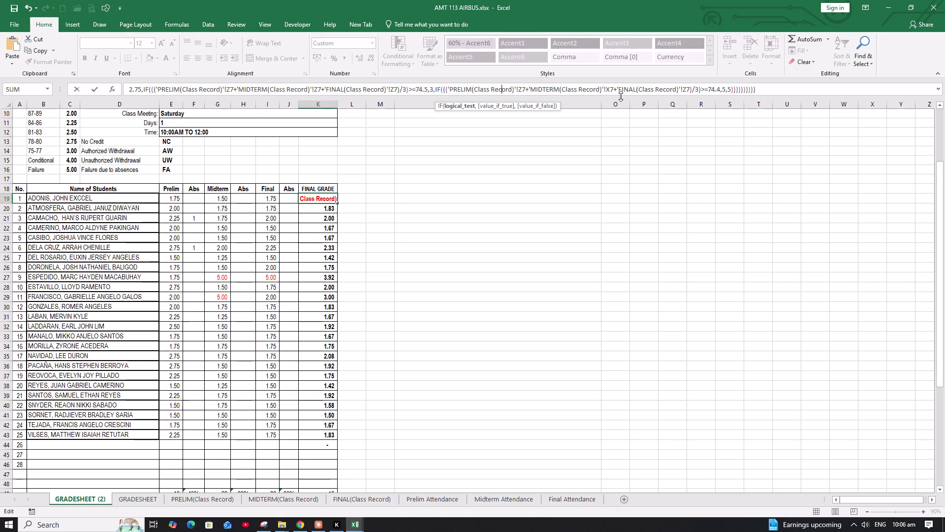
{"action": "key", "text": "Left"}
{"action": "key", "text": "shift+Left"}
{"action": "key", "text": "z"}
{"action": "key", "text": "Return"}
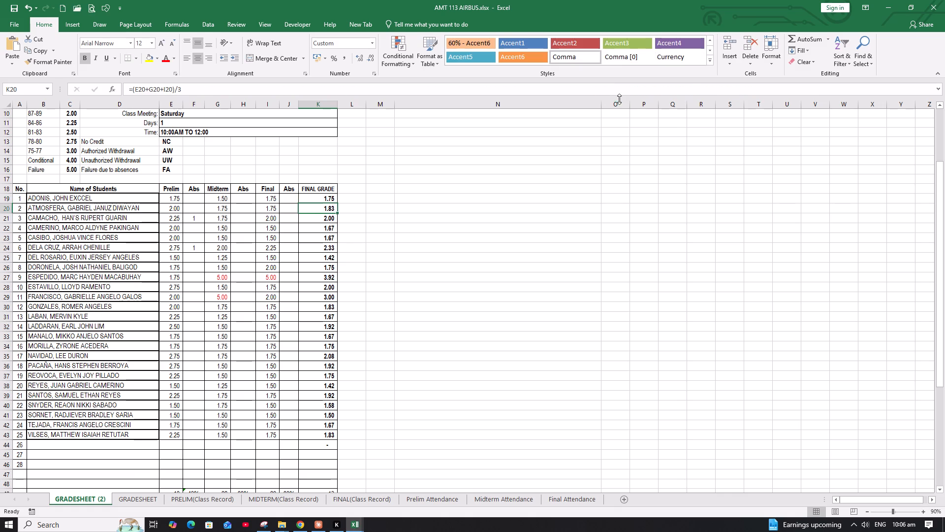
Fill K19's FINAL GRADE formula down through K43 for all listed students.
{"action": "left_click", "coordinate": [327, 198]}
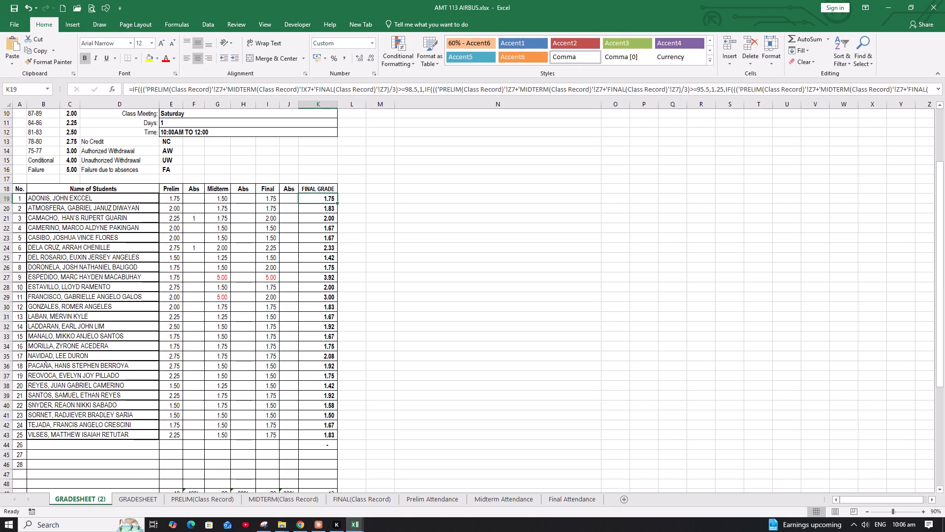
{"action": "left_click_drag", "start_coordinate": [337, 203], "coordinate": [333, 435]}
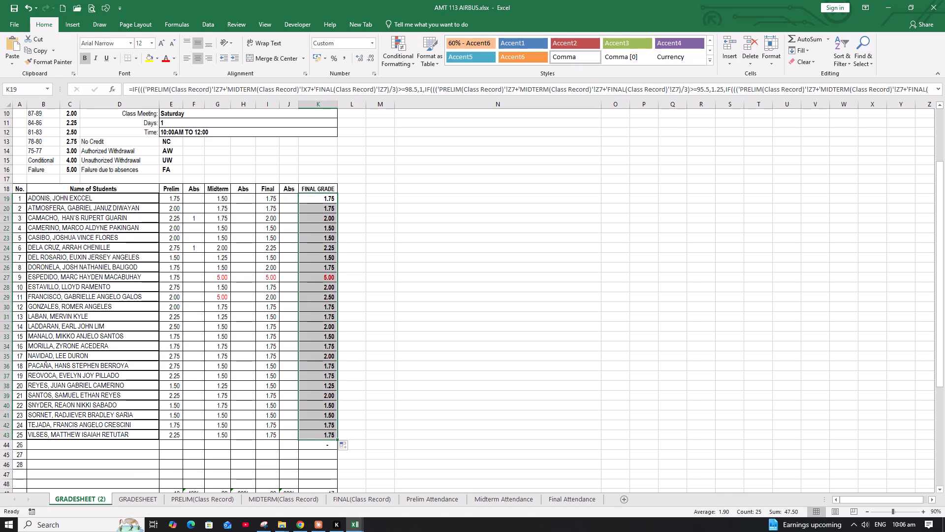
{"action": "left_click", "coordinate": [326, 297]}
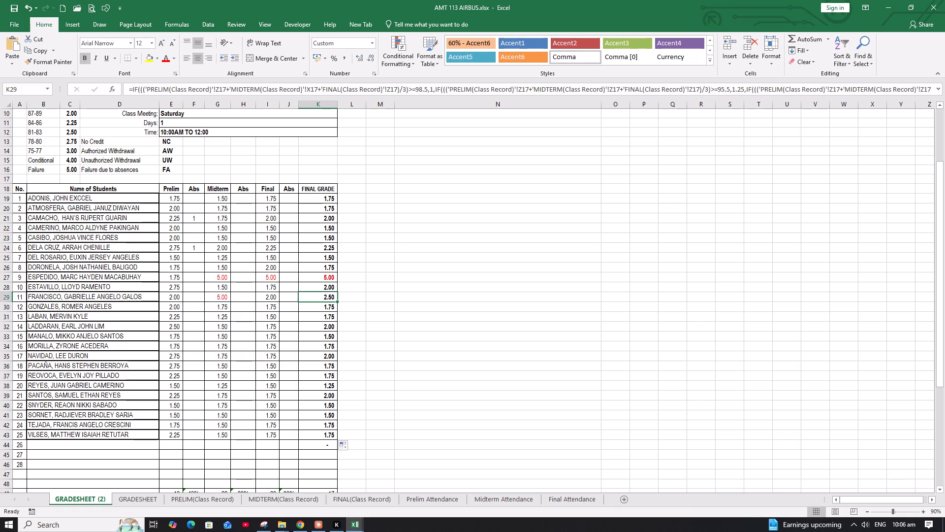
Narrow columns K, I and H of GRADESHEET (2) slightly.
{"action": "left_click", "coordinate": [336, 106]}
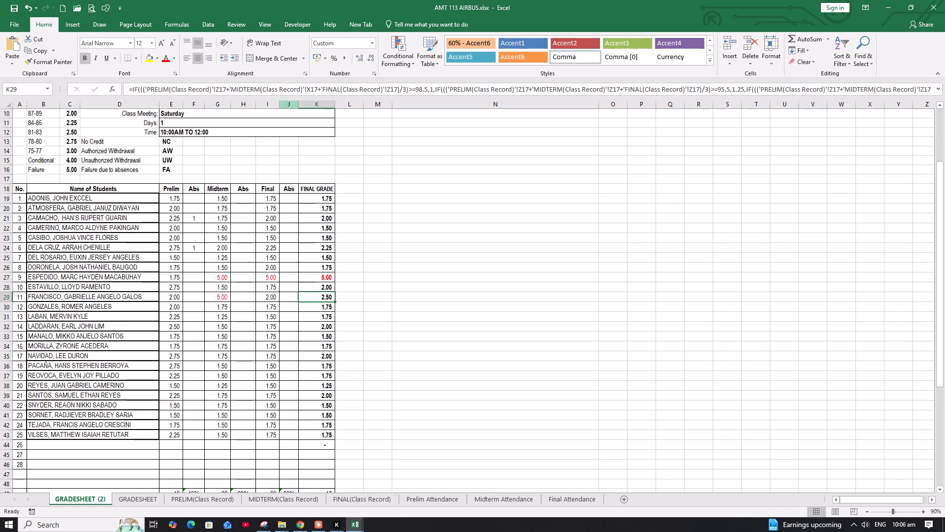
{"action": "left_click", "coordinate": [278, 105]}
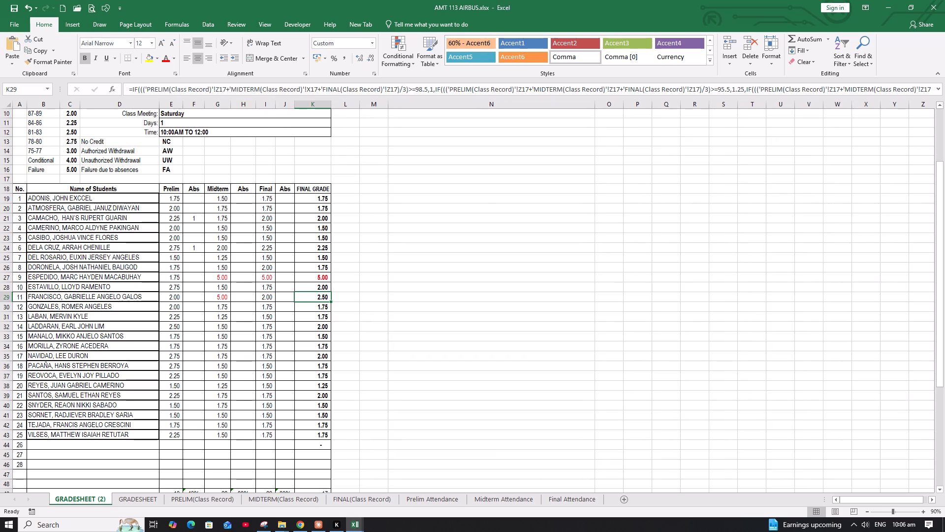
{"action": "left_click_drag", "start_coordinate": [254, 105], "coordinate": [247, 107]}
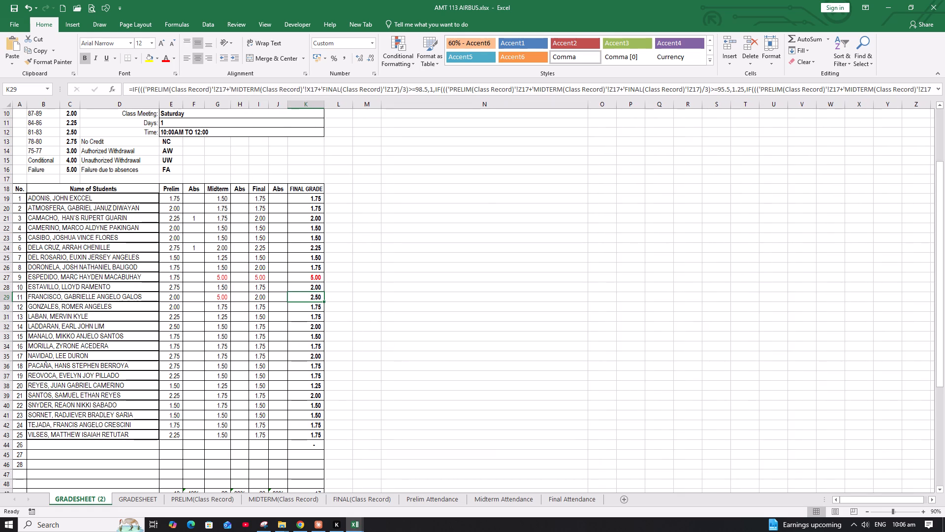
{"action": "left_click", "coordinate": [210, 217]}
Print GRADESHEET (2) on Legal 8 1/2 x 14 in paper using the last custom margins setting.
{"action": "left_click", "coordinate": [90, 10]}
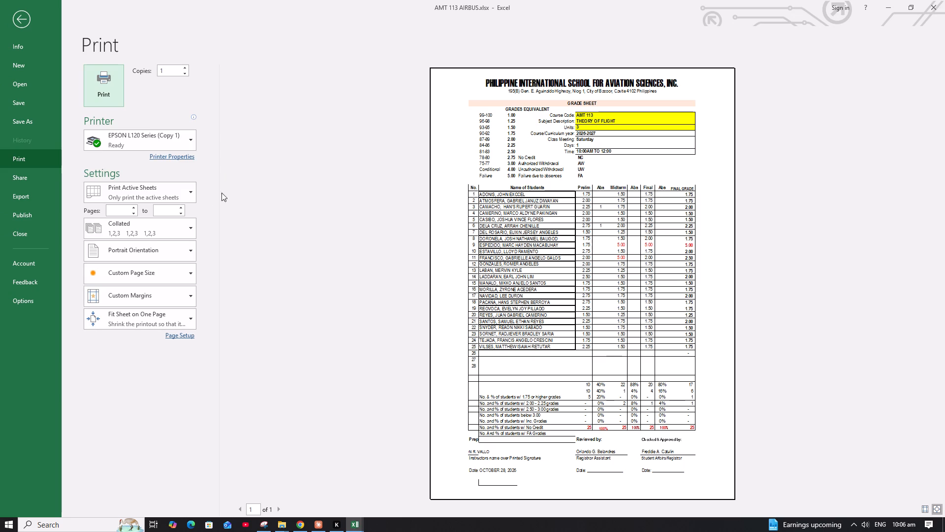
{"action": "left_click", "coordinate": [131, 275]}
{"action": "left_click", "coordinate": [128, 340]}
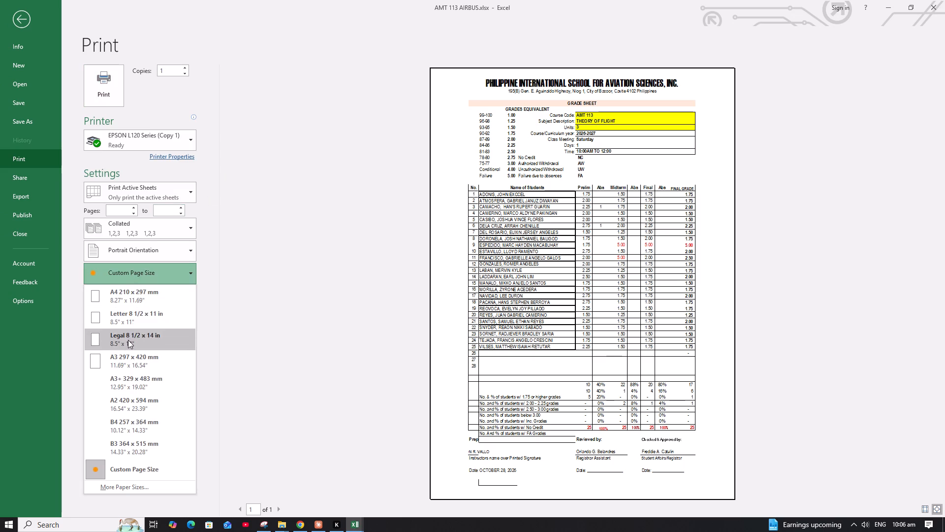
{"action": "left_click", "coordinate": [132, 301]}
{"action": "left_click", "coordinate": [131, 328]}
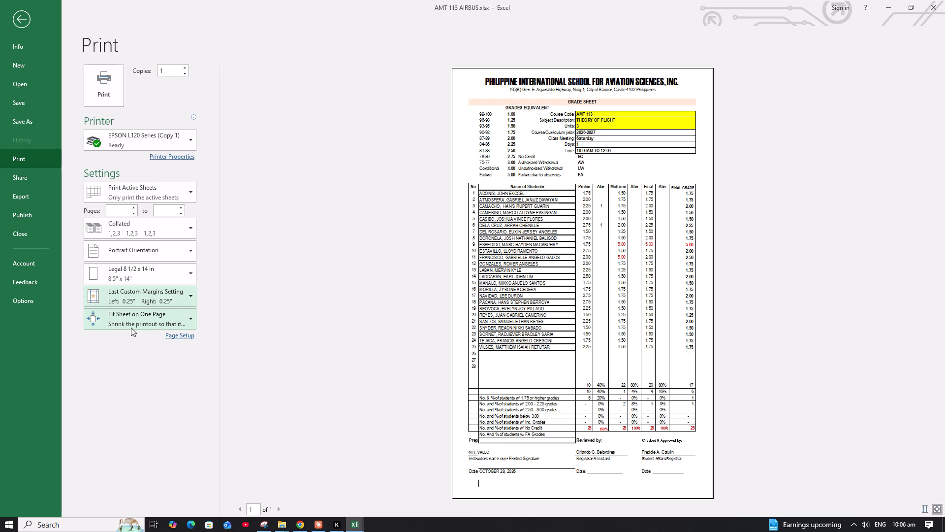
{"action": "left_click", "coordinate": [106, 87]}
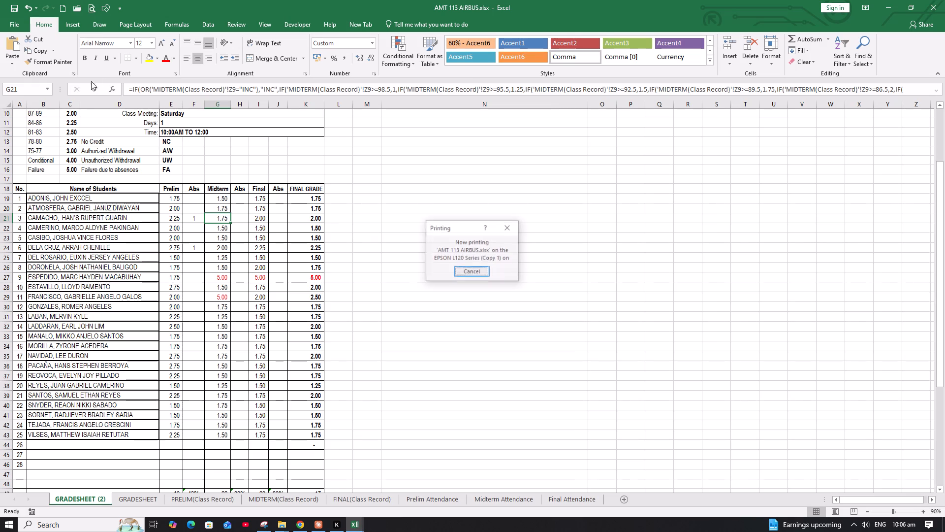
Save the AMT 113 AIRBUS workbook.
{"action": "left_click", "coordinate": [12, 8]}
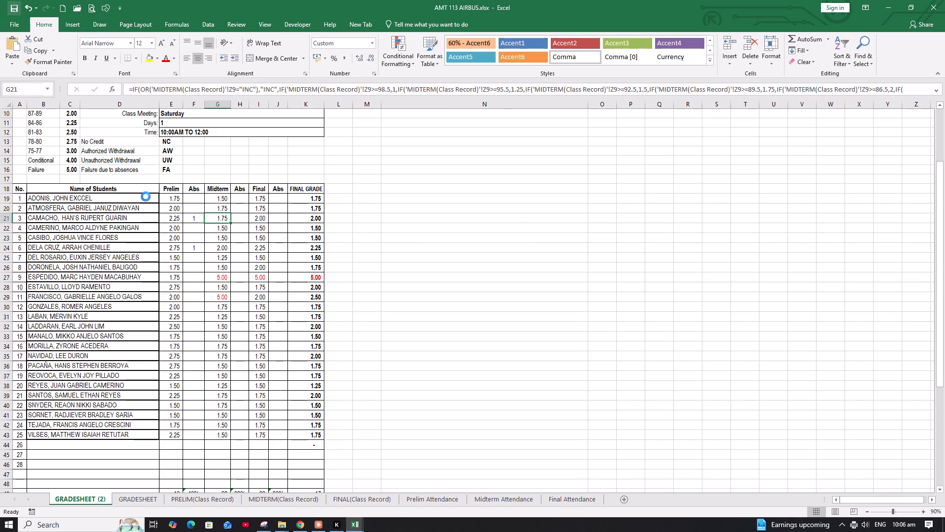
Set the print paper size of the FINAL(Class Record) sheet to Legal 8 1/2 x 14 in.
{"action": "left_click", "coordinate": [371, 498]}
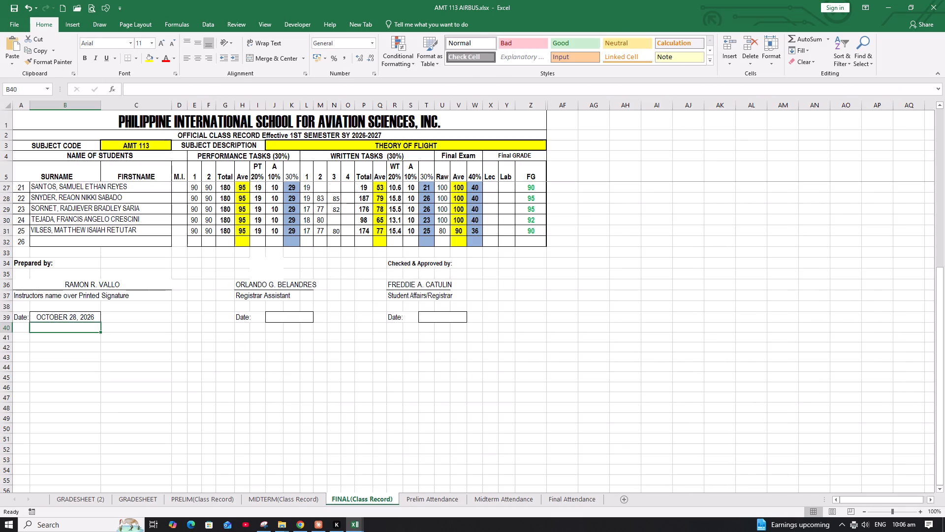
{"action": "scroll", "coordinate": [240, 299], "scroll_direction": "up", "scroll_amount": 10}
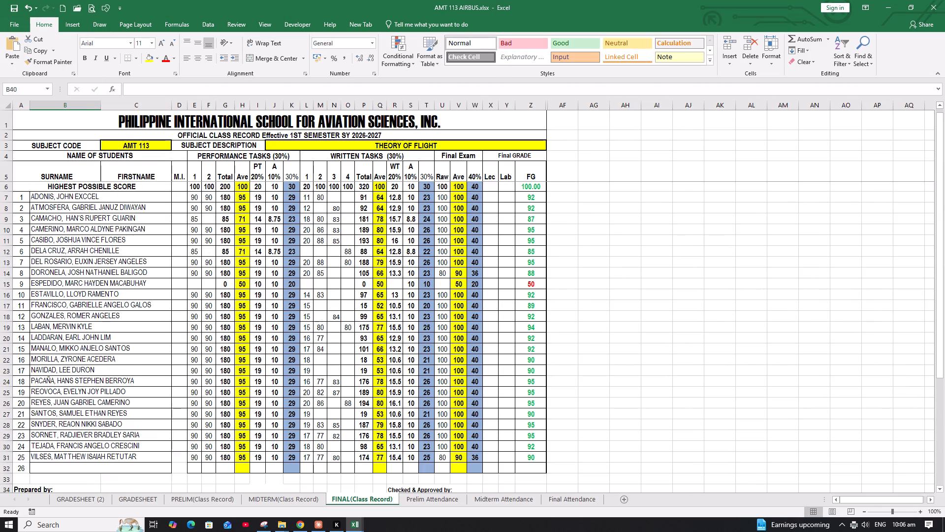
{"action": "scroll", "coordinate": [242, 305], "scroll_direction": "up", "scroll_amount": 6}
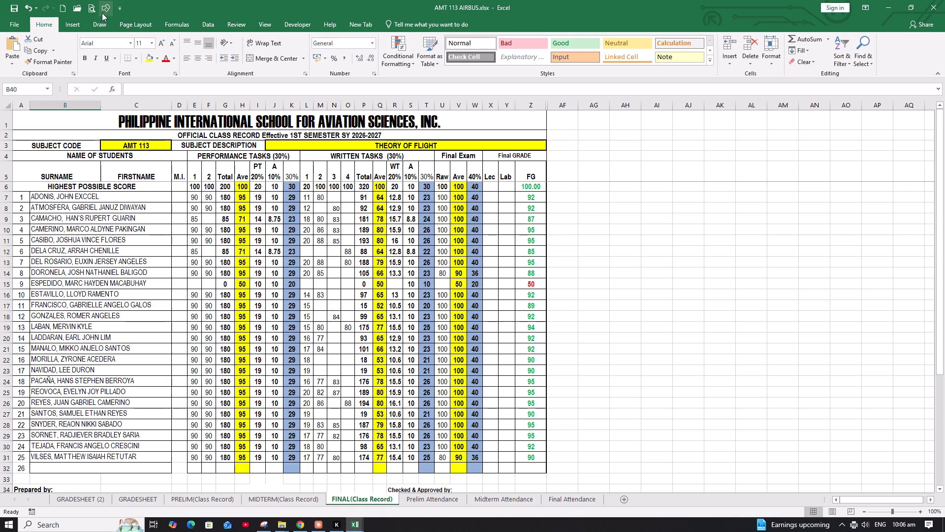
{"action": "left_click", "coordinate": [95, 10]}
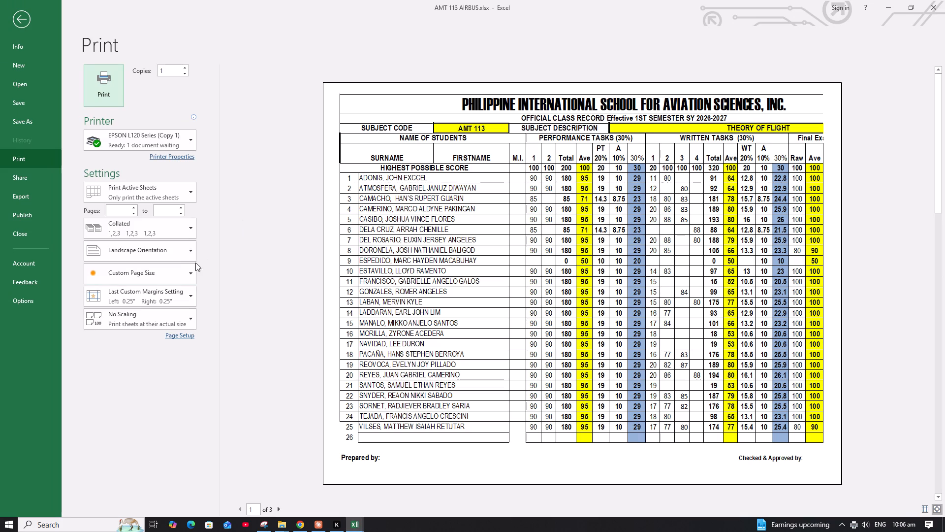
{"action": "left_click", "coordinate": [153, 294]}
{"action": "left_click", "coordinate": [153, 294]}
{"action": "left_click", "coordinate": [152, 279]}
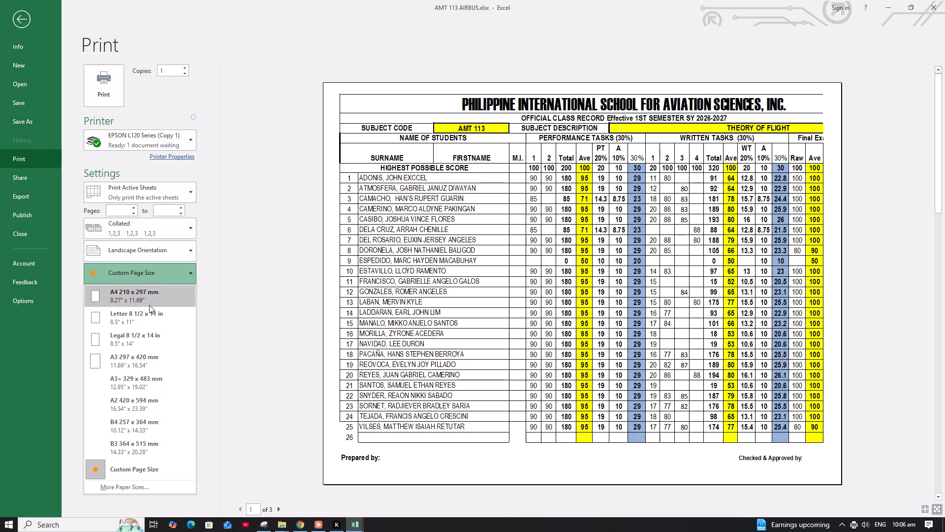
{"action": "left_click", "coordinate": [145, 335]}
Turn off horizontal centring and turn on vertical centring in the FINAL(Class Record) page setup.
{"action": "left_click", "coordinate": [173, 337]}
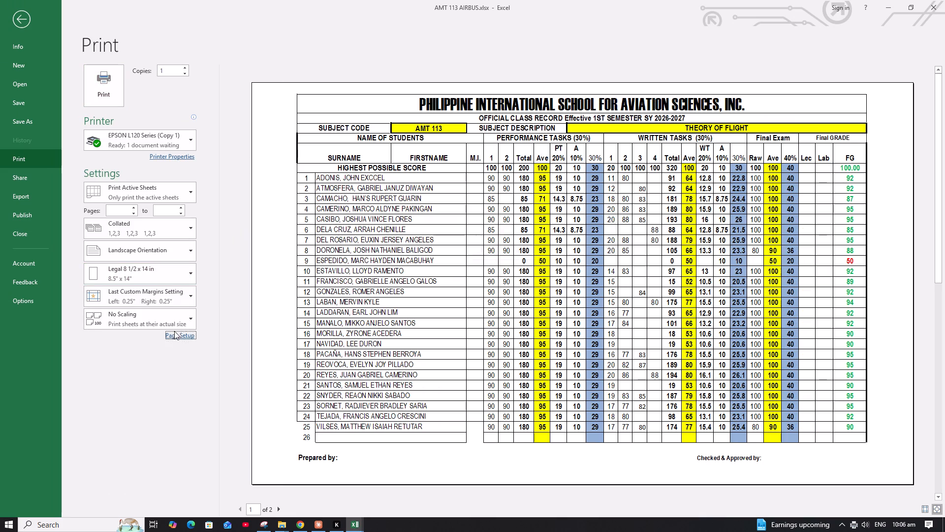
{"action": "left_click", "coordinate": [175, 317]}
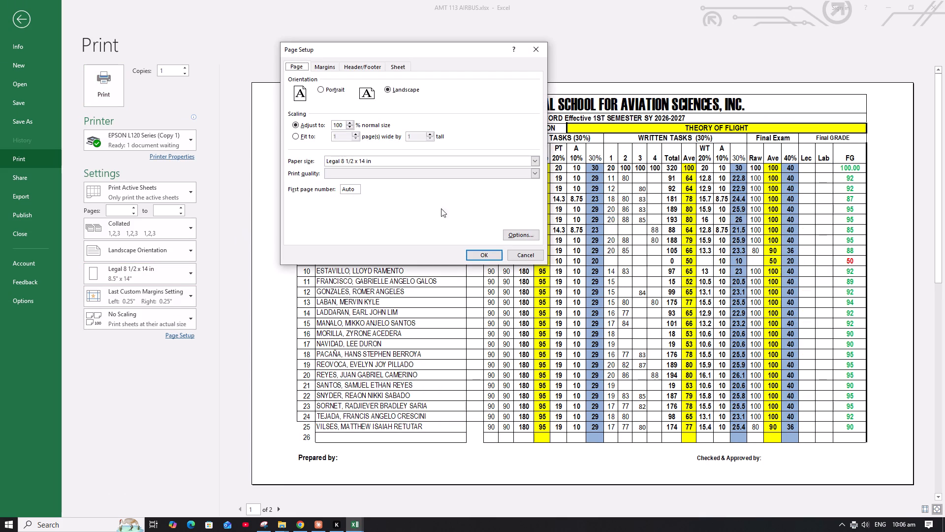
{"action": "left_click", "coordinate": [329, 68]}
{"action": "left_click", "coordinate": [307, 200]}
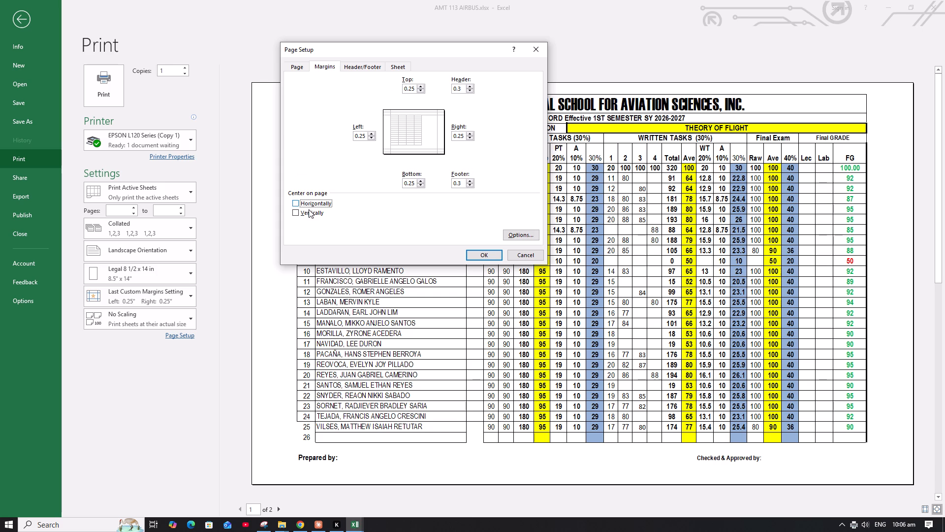
{"action": "left_click", "coordinate": [310, 215]}
{"action": "left_click", "coordinate": [471, 252]}
Scale the FINAL(Class Record) sheet to fit on one page and print it.
{"action": "left_click", "coordinate": [170, 320]}
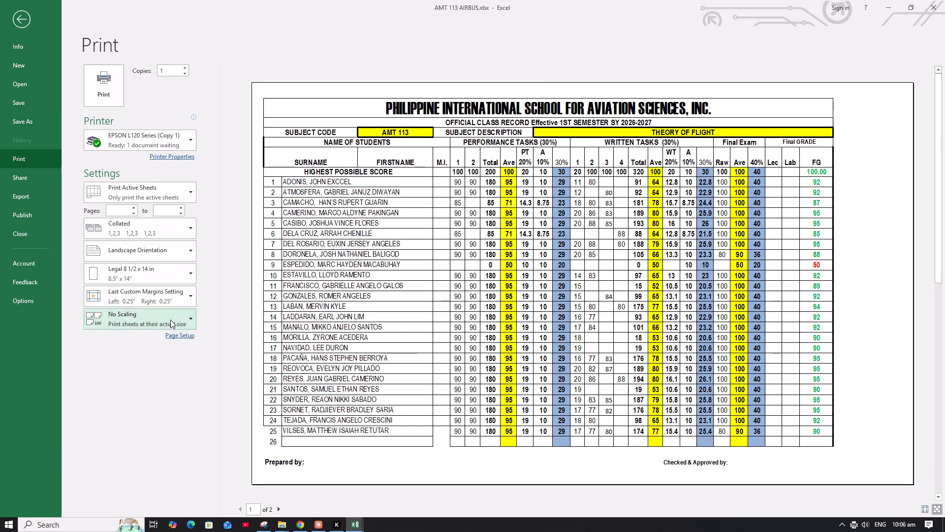
{"action": "left_click", "coordinate": [148, 370]}
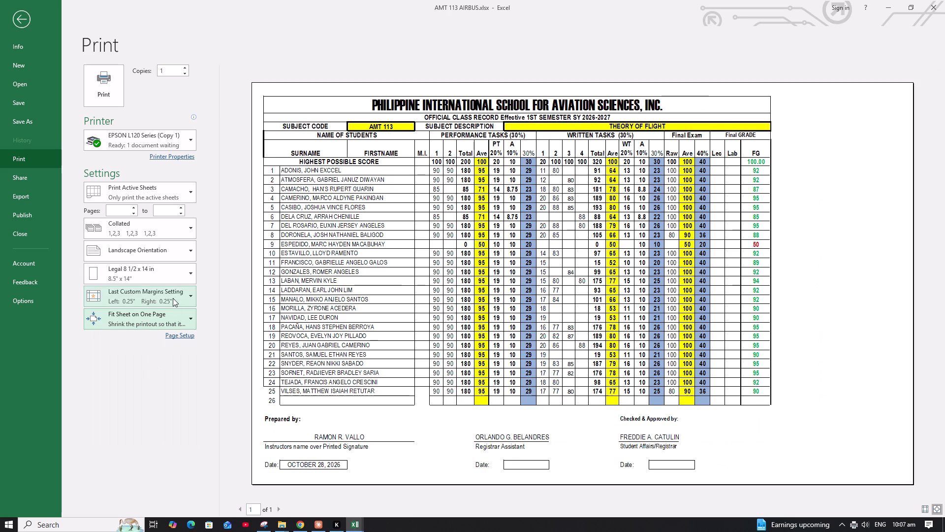
{"action": "left_click", "coordinate": [109, 93]}
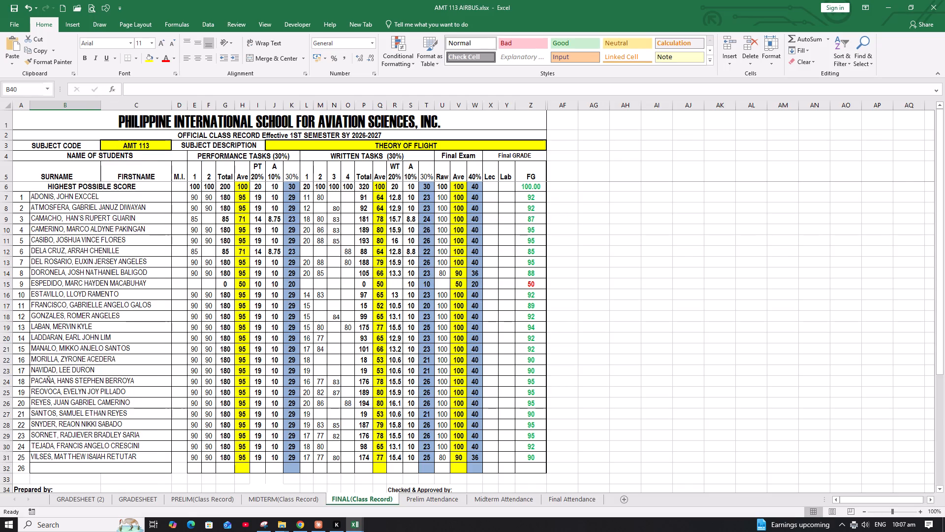
Save the AMT 113 AIRBUS workbook with the FINAL(Class Record) print settings.
{"action": "left_click", "coordinate": [15, 7]}
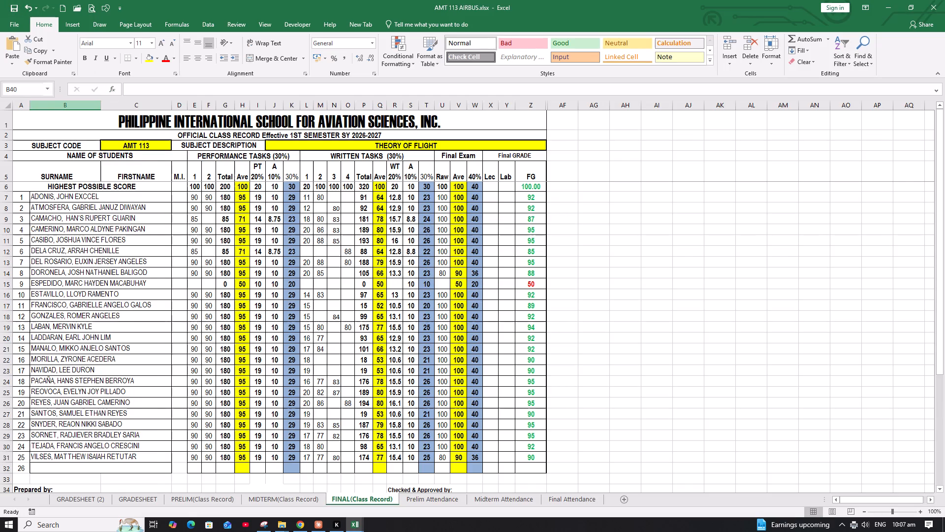
Close the AMT 112 aviation physics workbook, keeping AMT 113 AIRBUS open.
{"action": "left_click", "coordinate": [356, 522]}
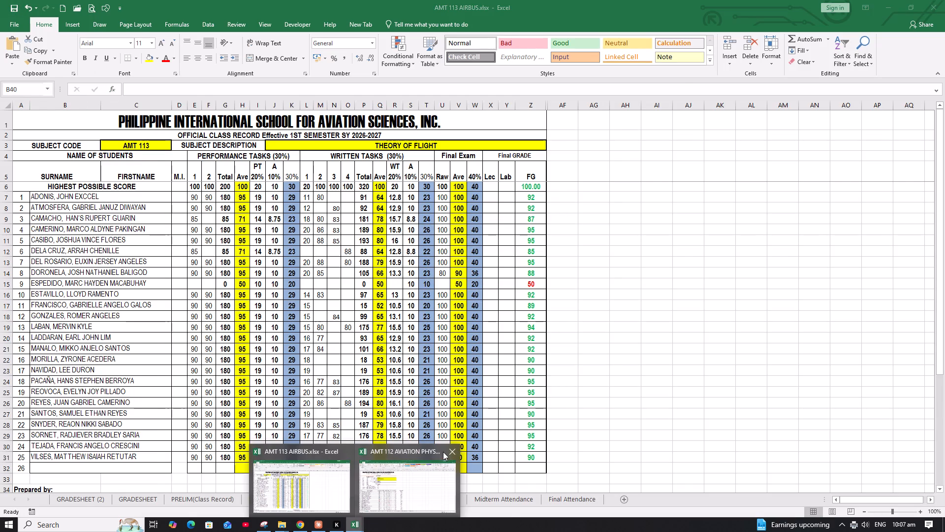
{"action": "left_click", "coordinate": [449, 451]}
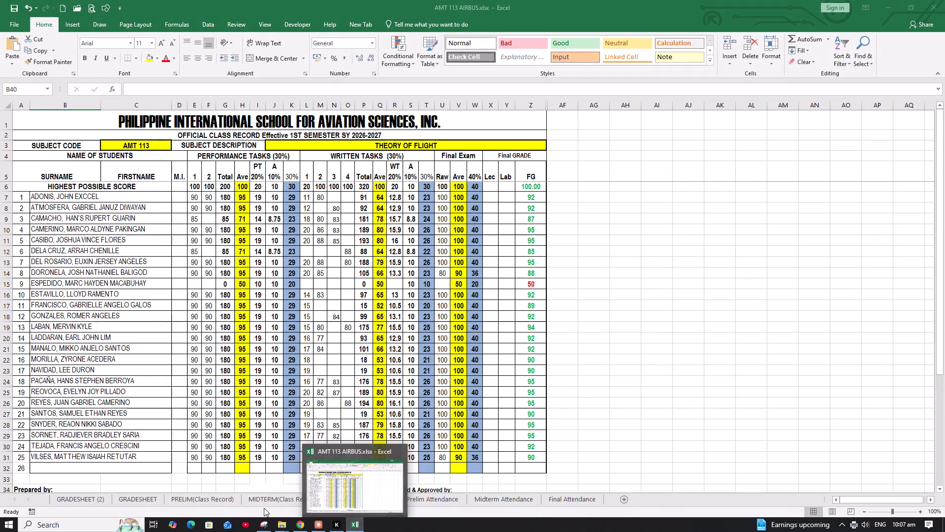
Switch to the FINAL folder window in File Explorer.
{"action": "left_click", "coordinate": [277, 526]}
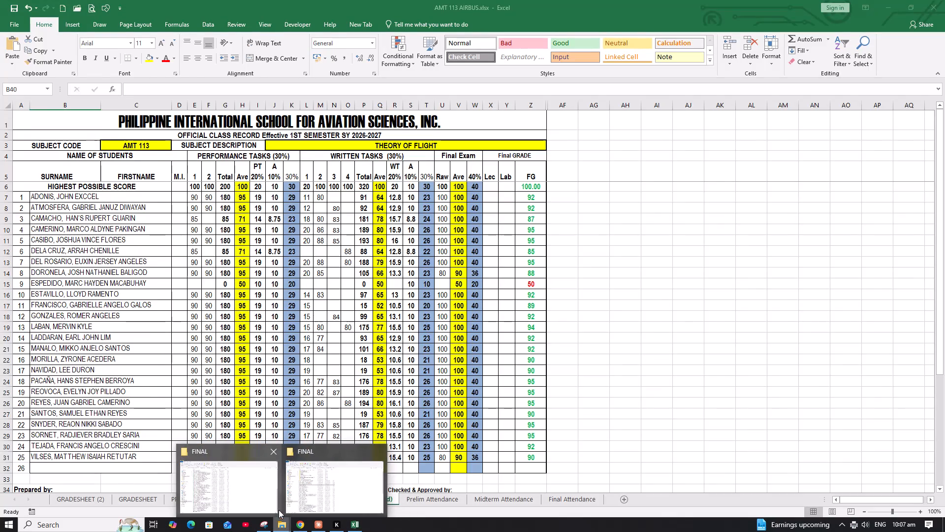
{"action": "left_click", "coordinate": [248, 486]}
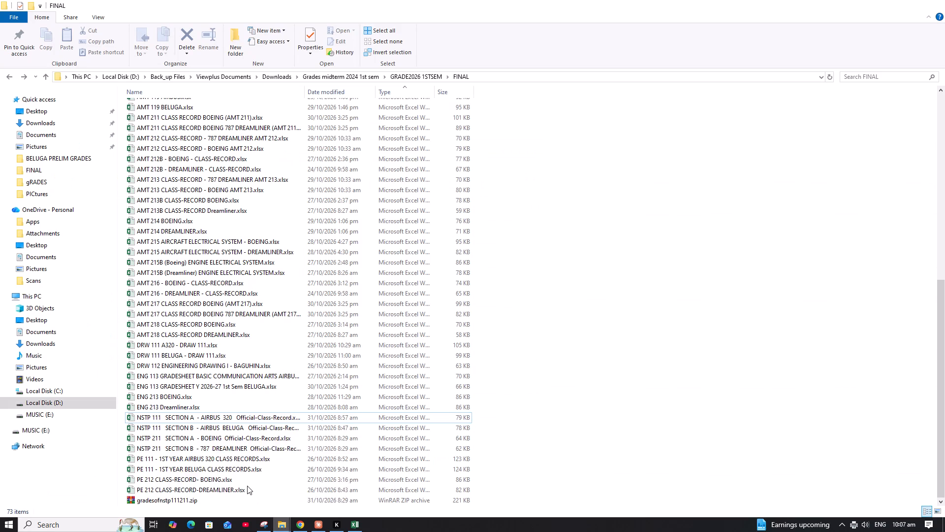
Open the AMT 114 A320 - 114 workbook from the FINAL folder and enable editing.
{"action": "left_click", "coordinate": [928, 6]}
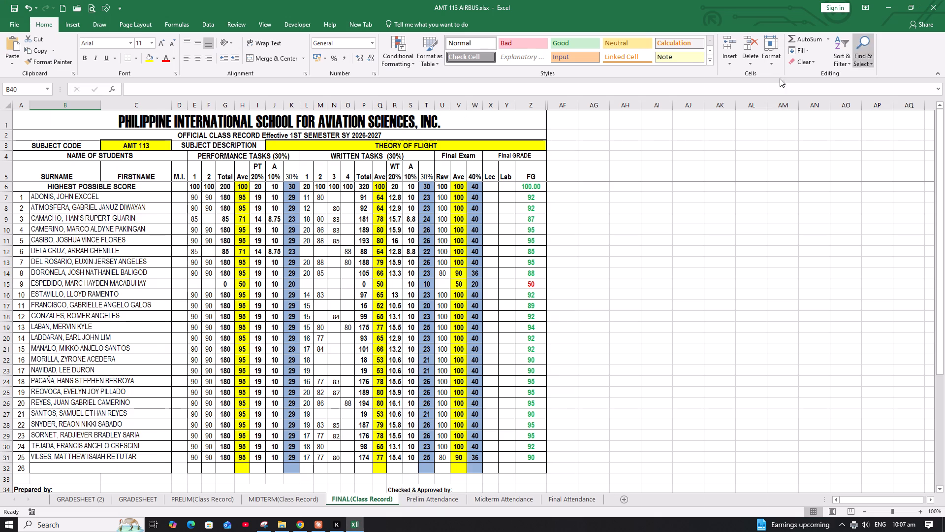
{"action": "left_click", "coordinate": [283, 527]}
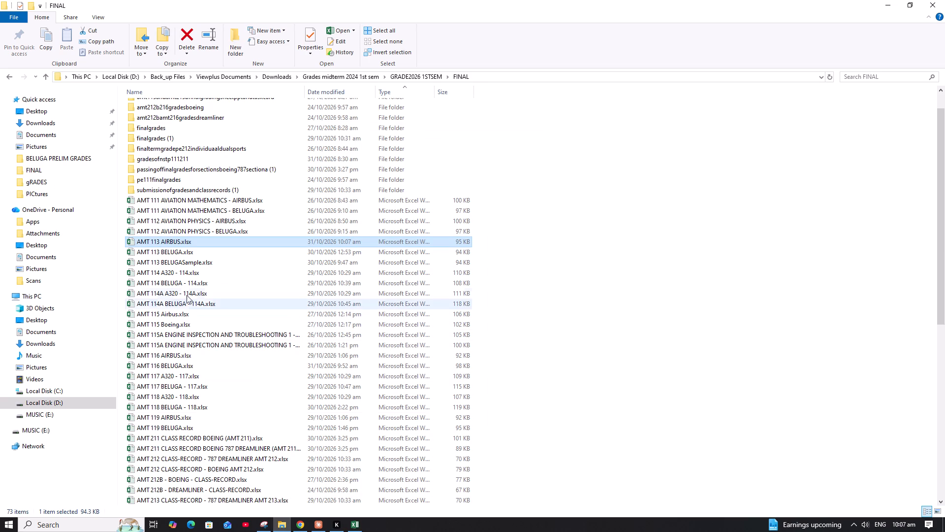
{"action": "left_click", "coordinate": [182, 273]}
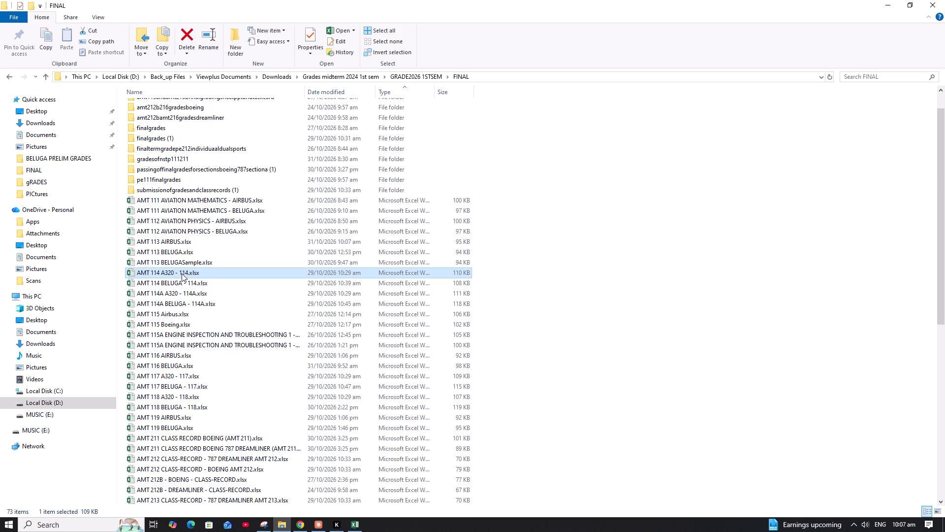
{"action": "double_click", "coordinate": [182, 273]}
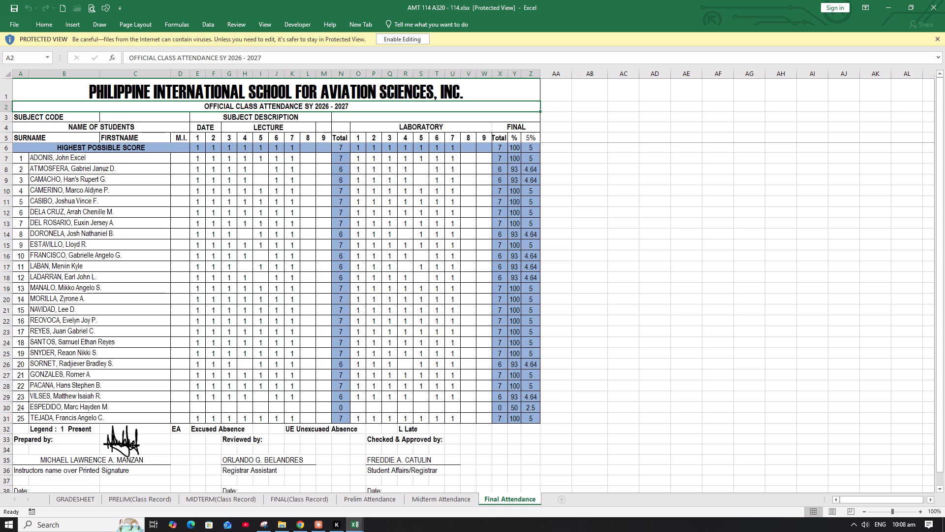
{"action": "left_click", "coordinate": [415, 39]}
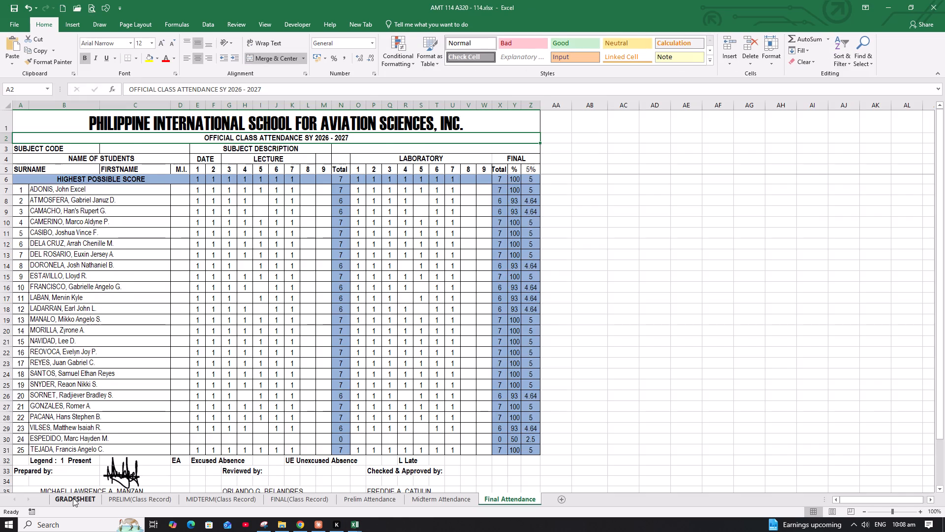
Delete the blank column L before the Equivalent column on the GRADESHEET sheet.
{"action": "left_click", "coordinate": [73, 498]}
{"action": "scroll", "coordinate": [192, 420], "scroll_direction": "up", "scroll_amount": 2}
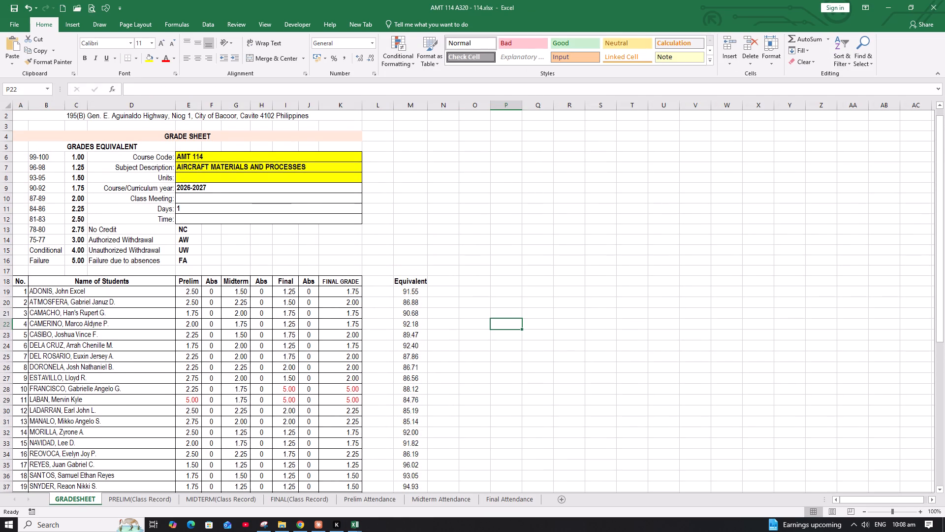
{"action": "left_click", "coordinate": [378, 108]}
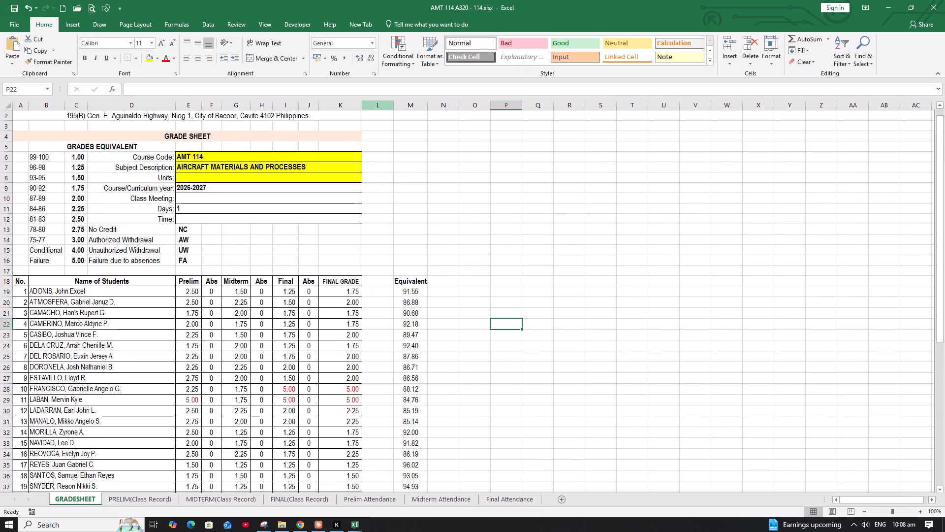
{"action": "right_click", "coordinate": [378, 108]}
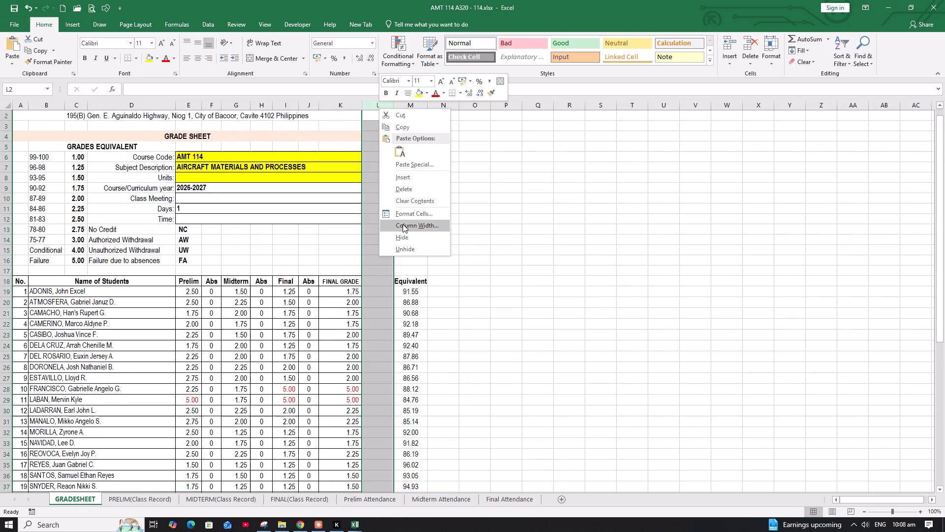
{"action": "left_click", "coordinate": [402, 187]}
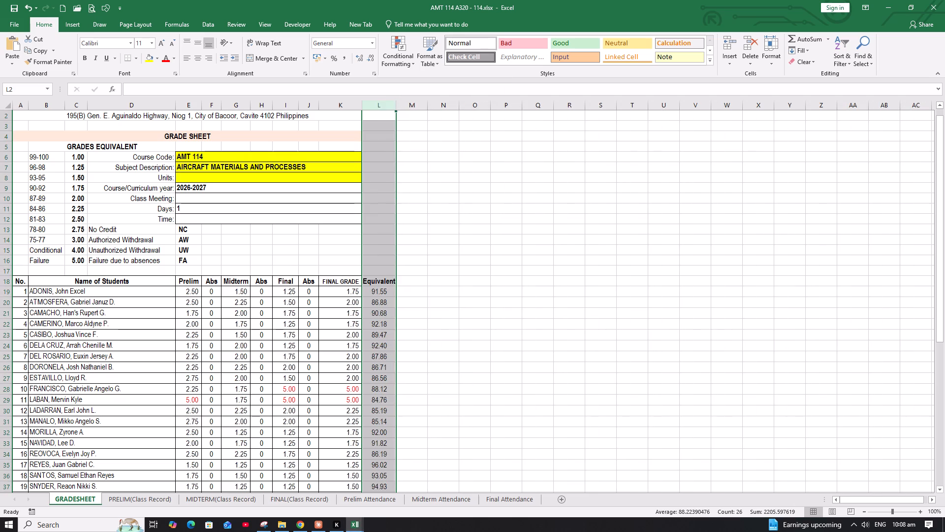
{"action": "left_click", "coordinate": [367, 301]}
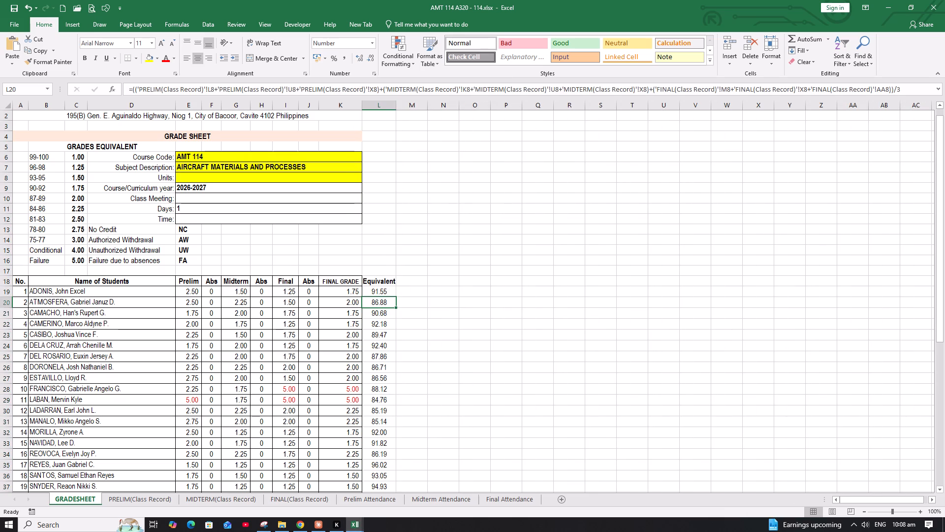
Narrow the grade sheet's columns D, H, I, J and K slightly, with column D about 21.29 wide.
{"action": "left_click_drag", "start_coordinate": [176, 105], "coordinate": [162, 105]}
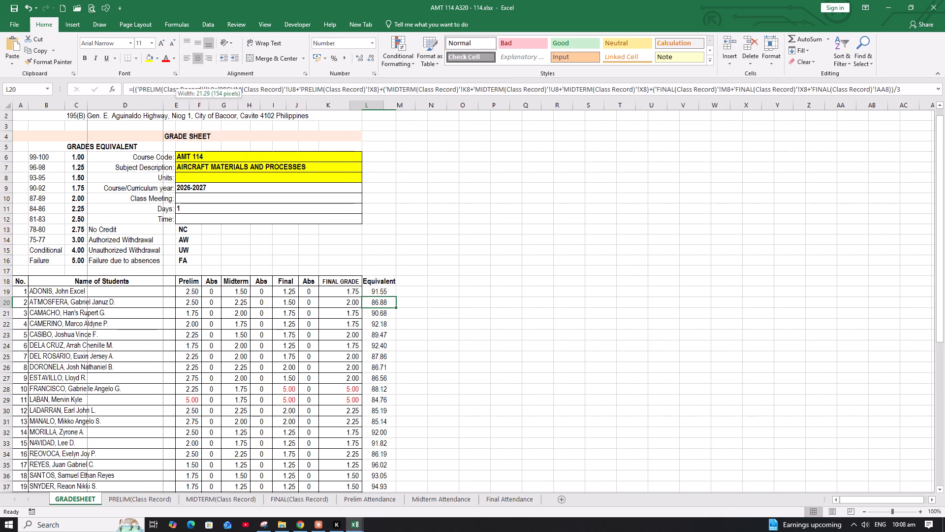
{"action": "left_click_drag", "start_coordinate": [162, 105], "coordinate": [162, 105]}
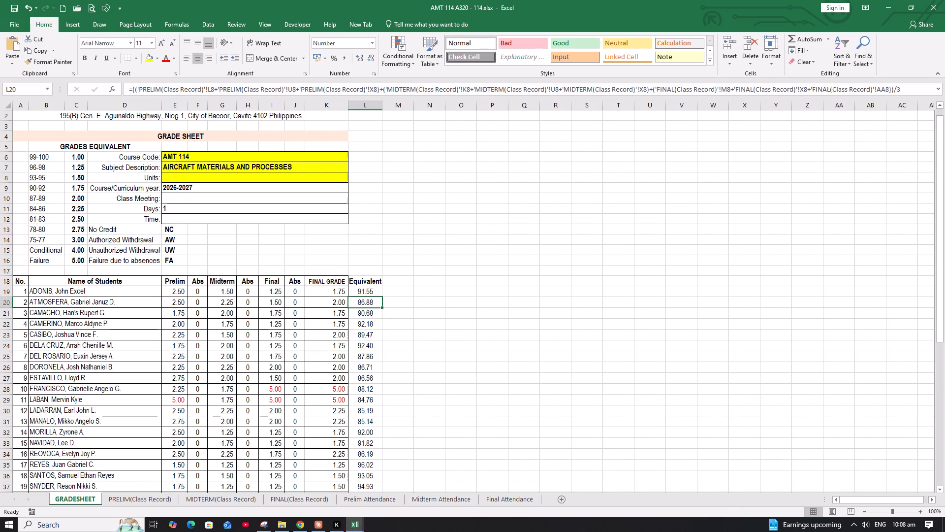
{"action": "left_click", "coordinate": [346, 105]}
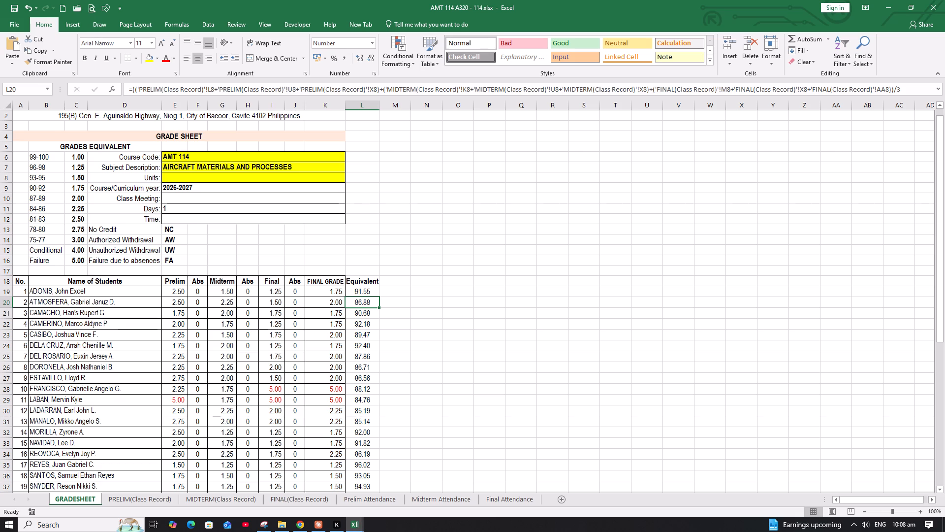
{"action": "left_click_drag", "start_coordinate": [258, 107], "coordinate": [254, 107]}
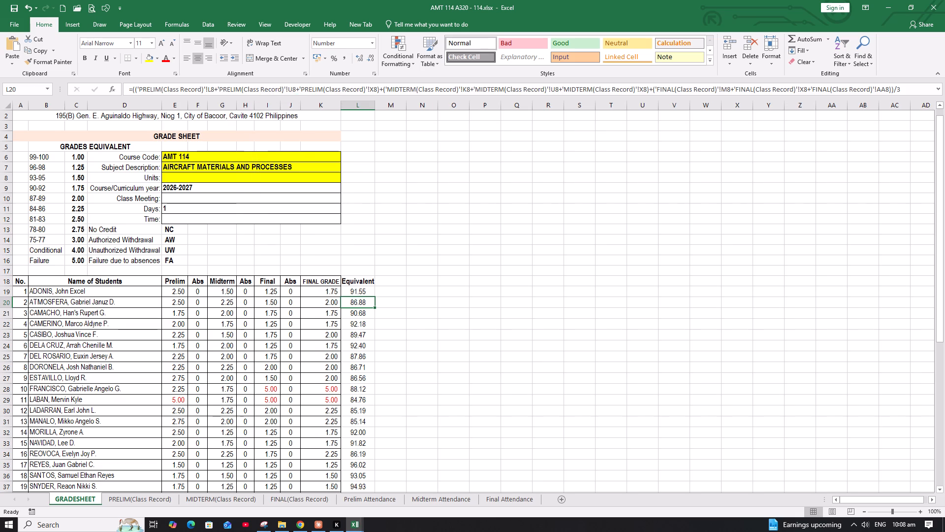
{"action": "left_click_drag", "start_coordinate": [281, 108], "coordinate": [276, 109]}
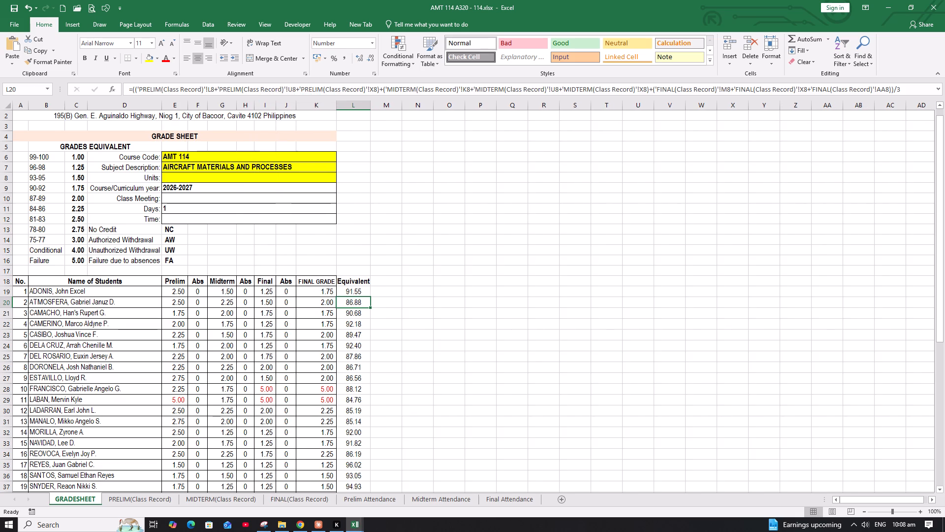
{"action": "left_click", "coordinate": [293, 108]}
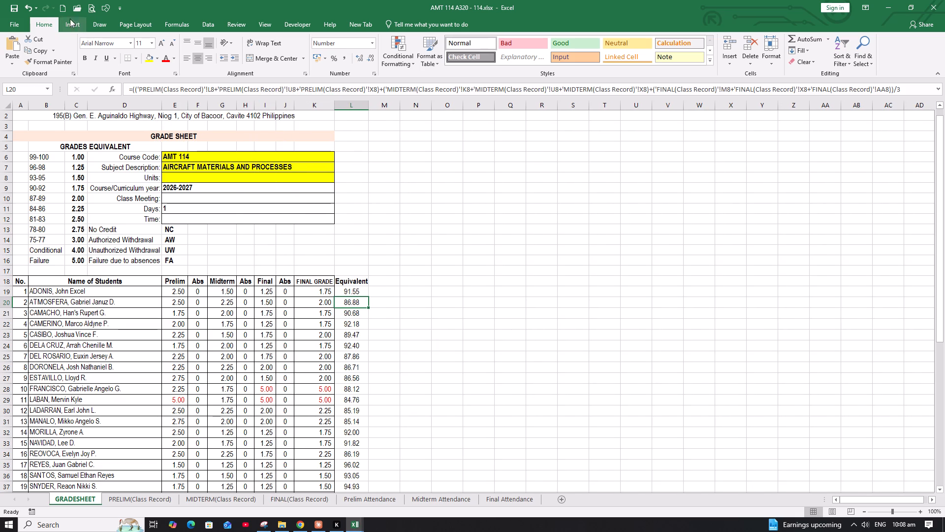
Print the grade sheet on Legal 8.5 x 14 in paper with the last custom margins, fitted to one page.
{"action": "left_click", "coordinate": [91, 6]}
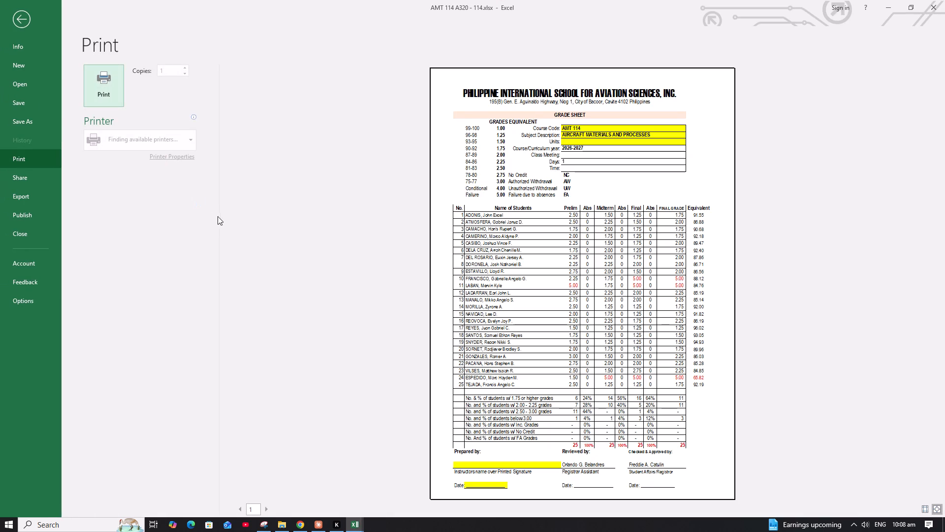
{"action": "left_click", "coordinate": [118, 277]}
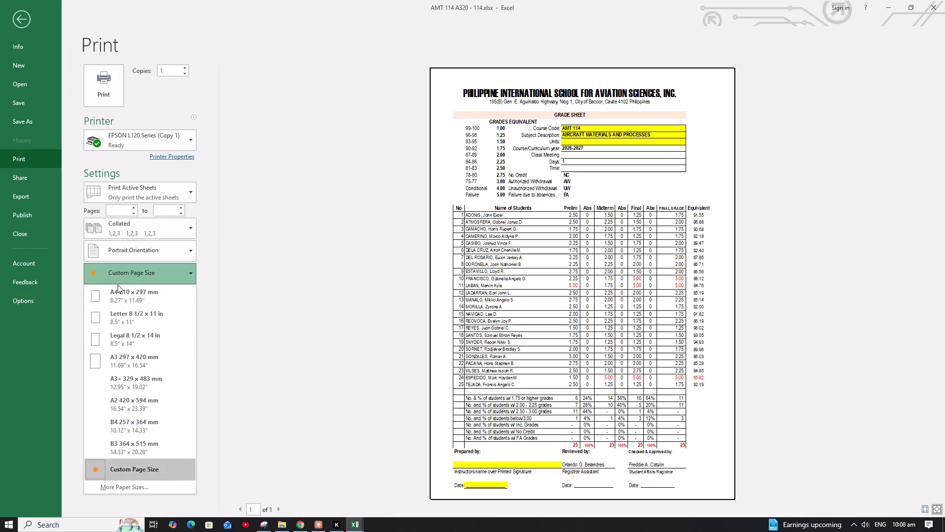
{"action": "left_click", "coordinate": [121, 339]}
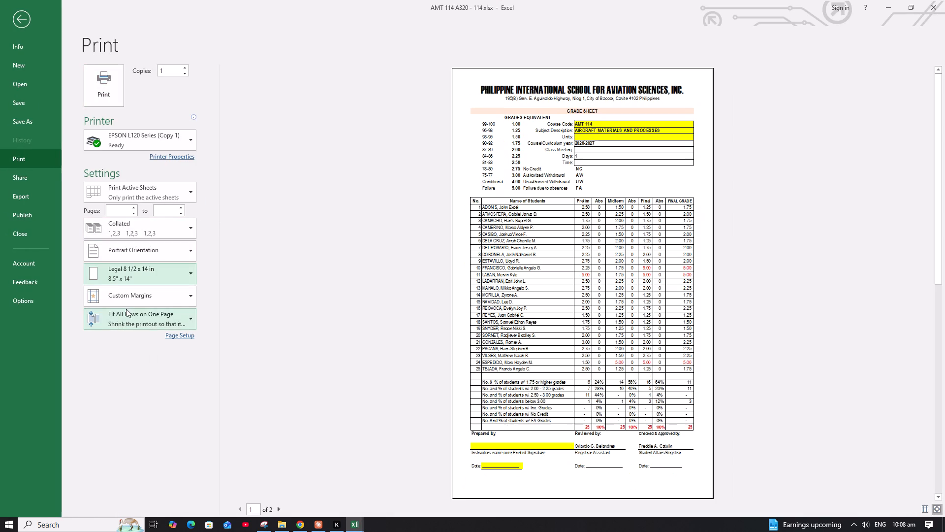
{"action": "left_click", "coordinate": [127, 293]}
{"action": "left_click", "coordinate": [129, 329]}
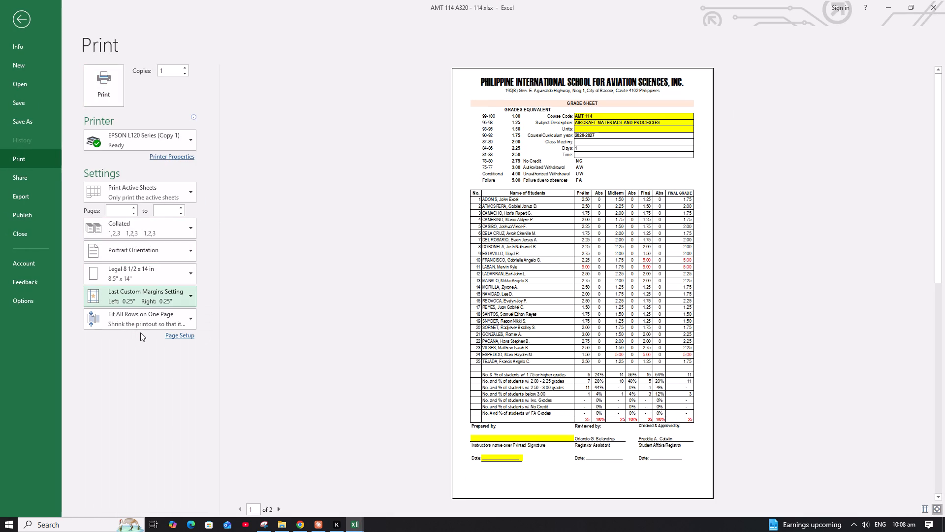
{"action": "left_click", "coordinate": [144, 320]}
{"action": "left_click", "coordinate": [137, 367]}
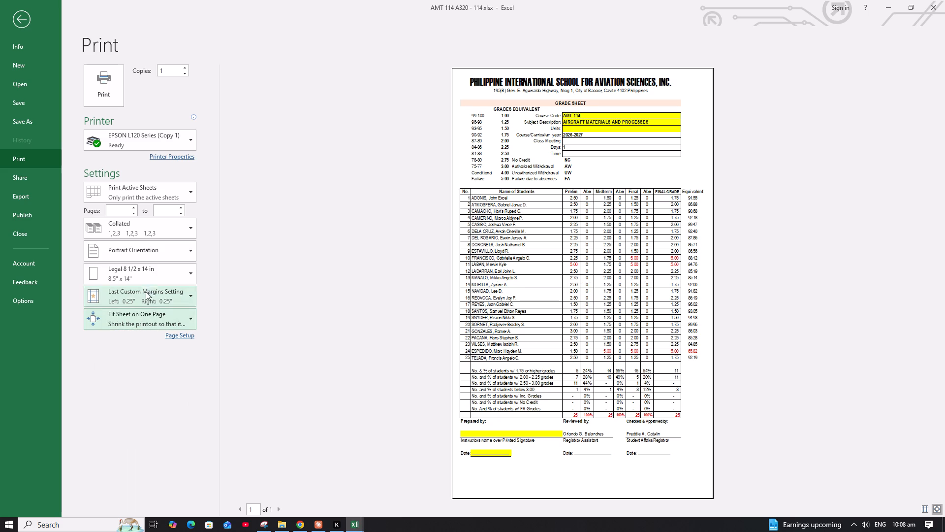
{"action": "left_click", "coordinate": [110, 88]}
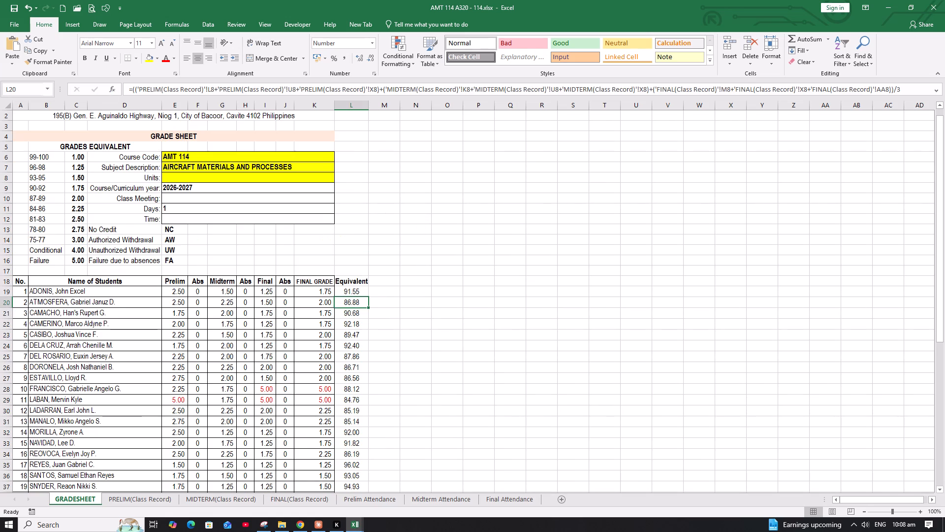
Switch to the FINAL(Class Record) sheet of the AMT 114 workbook.
{"action": "left_click", "coordinate": [269, 291]}
{"action": "left_click", "coordinate": [321, 293]}
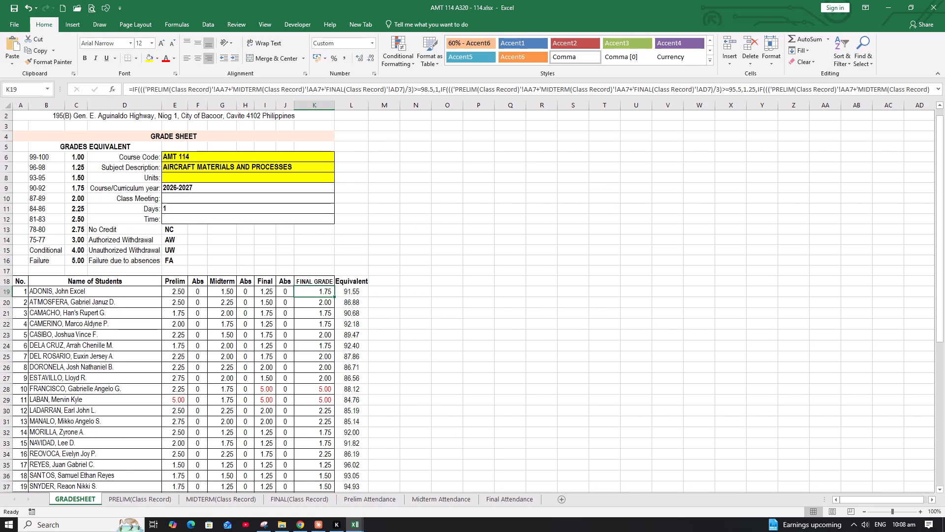
{"action": "left_click", "coordinate": [306, 497]}
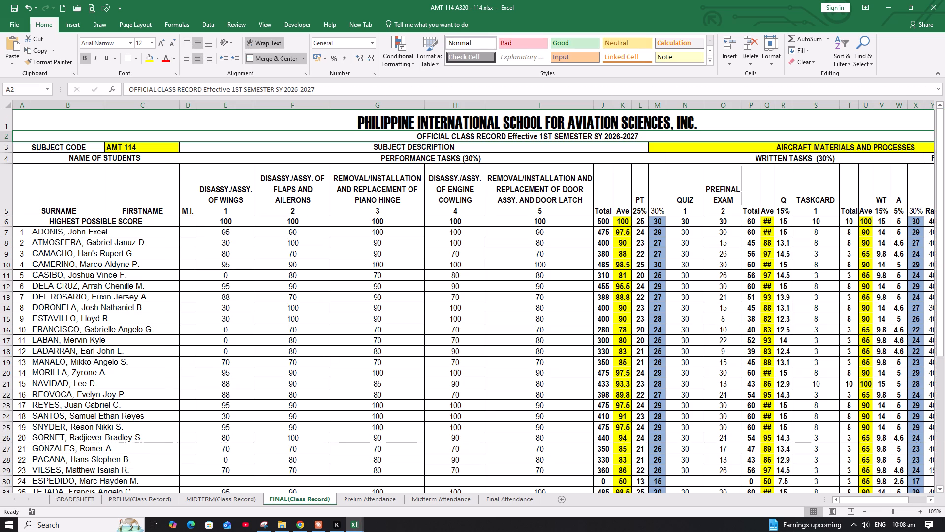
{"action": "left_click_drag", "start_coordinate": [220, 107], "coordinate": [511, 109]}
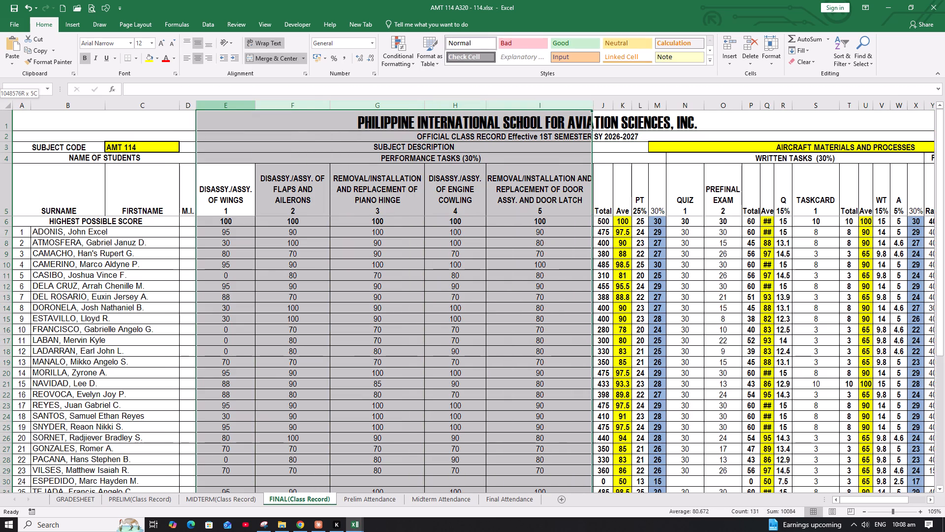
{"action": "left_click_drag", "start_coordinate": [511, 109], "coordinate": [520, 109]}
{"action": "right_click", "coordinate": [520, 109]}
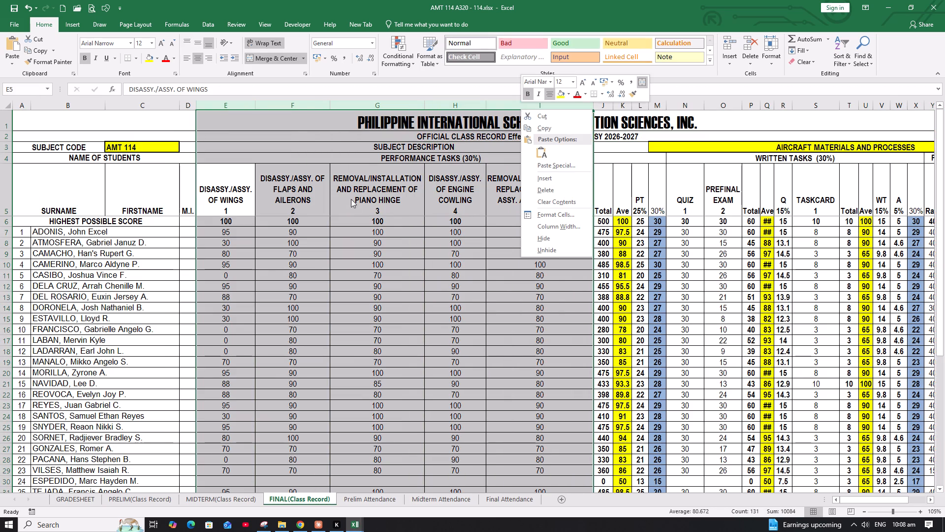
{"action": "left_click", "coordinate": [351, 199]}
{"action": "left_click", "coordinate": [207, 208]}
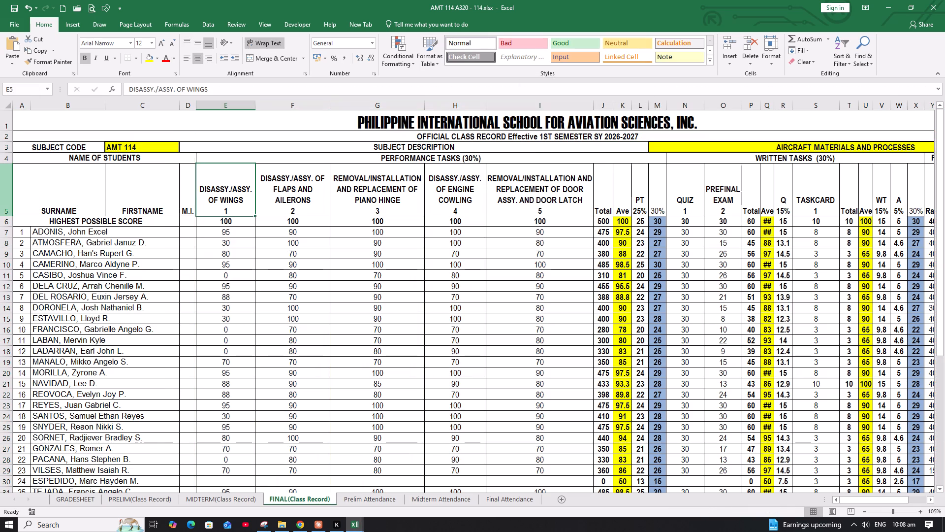
Angle the text of header row 5 counterclockwise on the FINAL(Class Record) sheet.
{"action": "left_click", "coordinate": [10, 199]}
{"action": "right_click", "coordinate": [10, 199]}
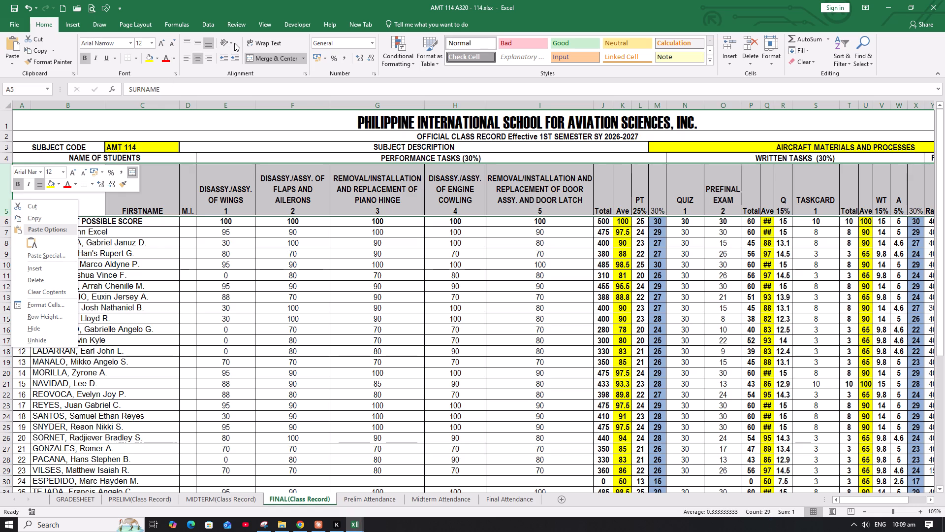
{"action": "left_click", "coordinate": [234, 43]}
{"action": "left_click", "coordinate": [239, 58]}
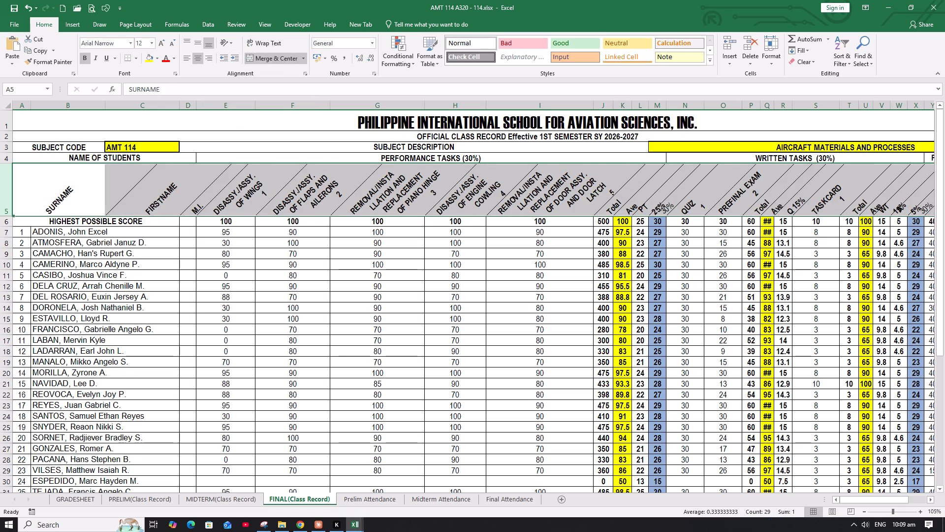
Set the performance task columns E to I to a width of 5 and turn off their text wrapping.
{"action": "left_click_drag", "start_coordinate": [246, 108], "coordinate": [528, 104]}
{"action": "right_click", "coordinate": [528, 104]}
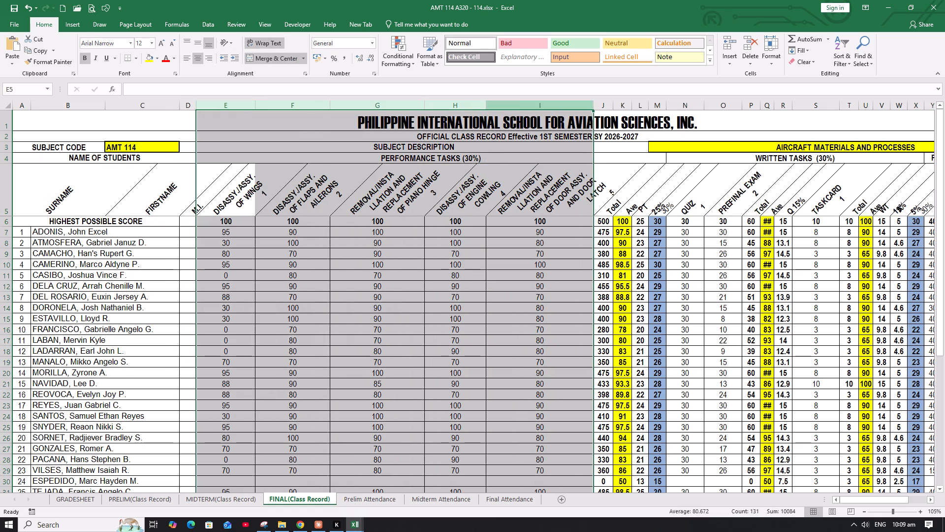
{"action": "left_click", "coordinate": [557, 220]}
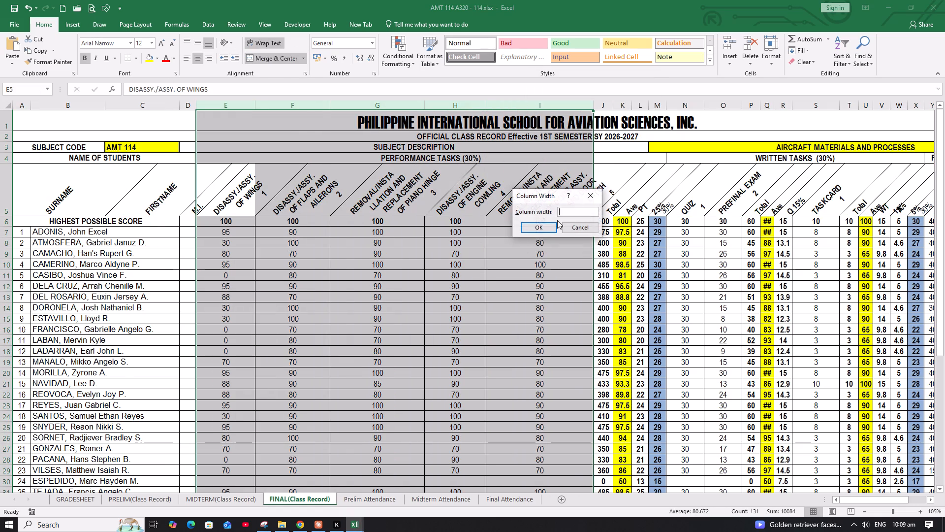
{"action": "key", "text": "5"}
{"action": "key", "text": "Return"}
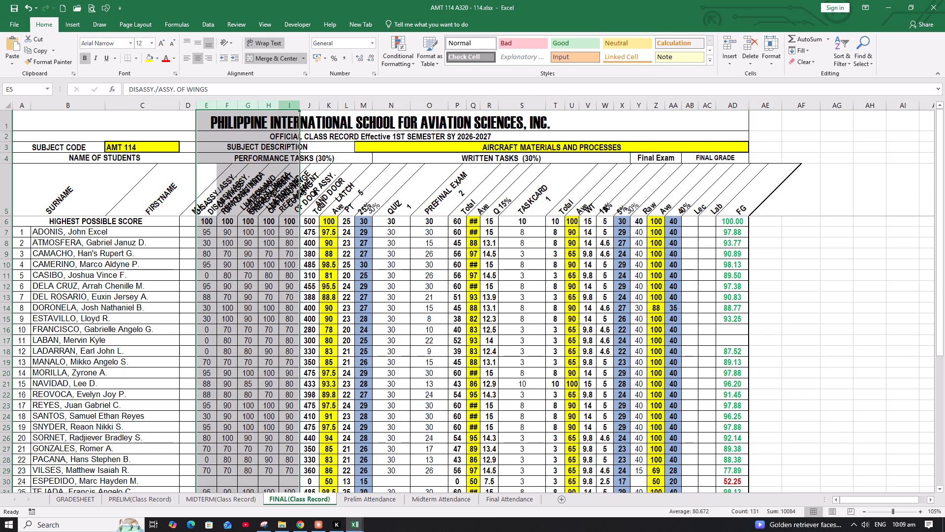
{"action": "left_click", "coordinate": [273, 45]}
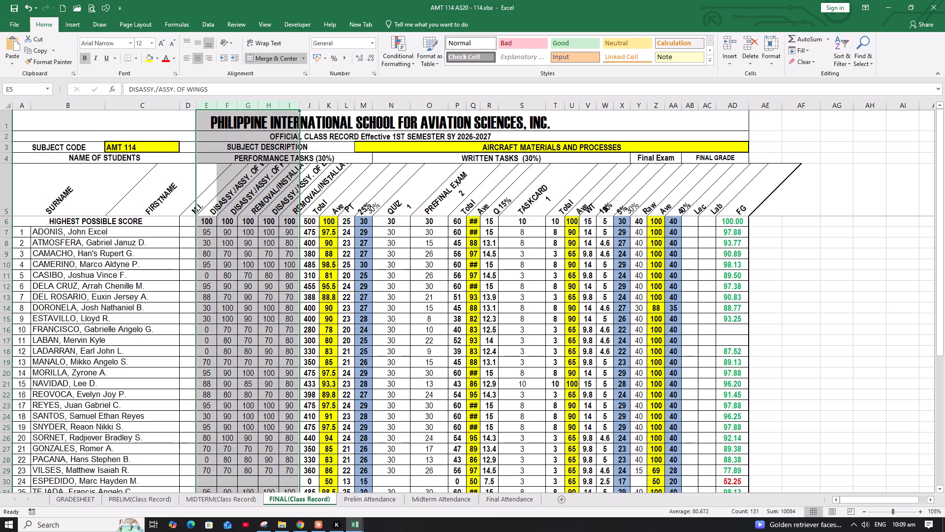
Set the height of header row 5 to 80.
{"action": "left_click", "coordinate": [8, 195]}
{"action": "right_click", "coordinate": [8, 195]}
{"action": "left_click", "coordinate": [31, 314]}
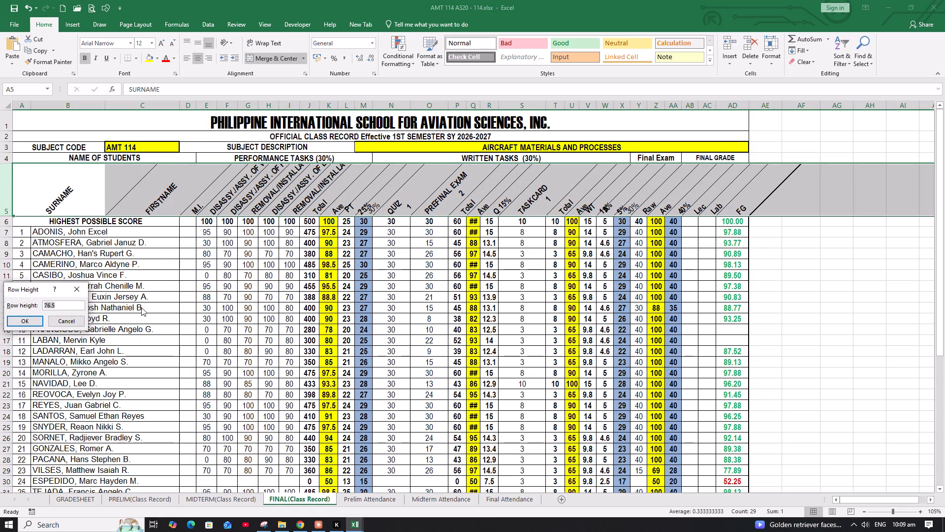
{"action": "type", "text": "80"}
{"action": "key", "text": "Return"}
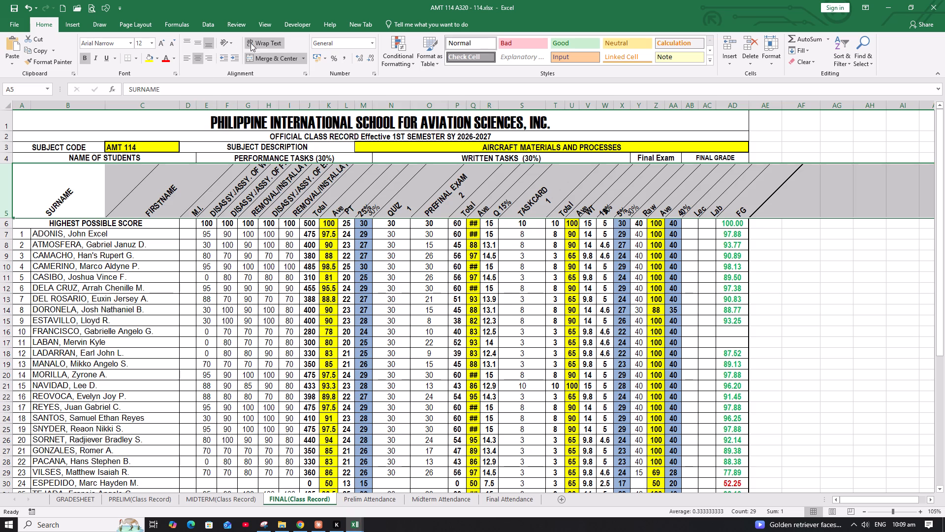
Turn off text wrapping for the angled headings in row 5 of the FINAL(Class Record) sheet.
{"action": "left_click", "coordinate": [268, 42]}
{"action": "left_click", "coordinate": [268, 42]}
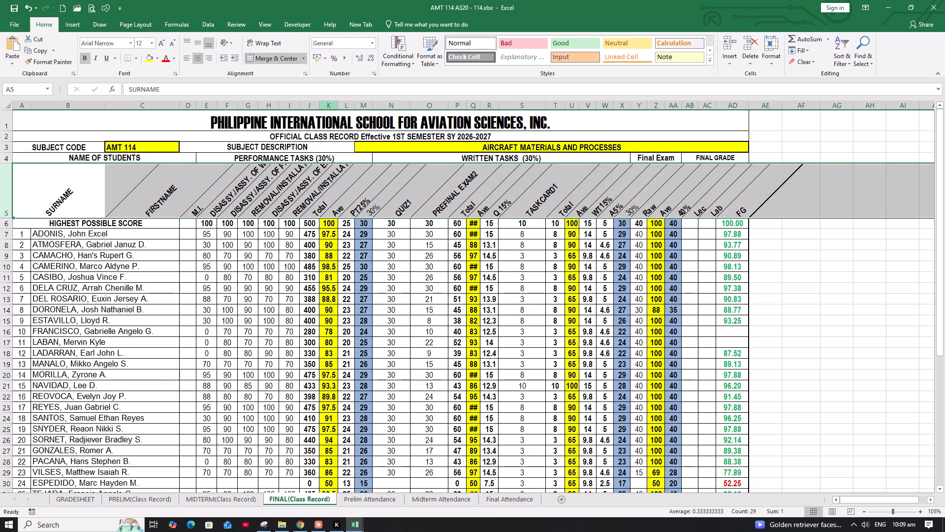
{"action": "left_click", "coordinate": [429, 197]}
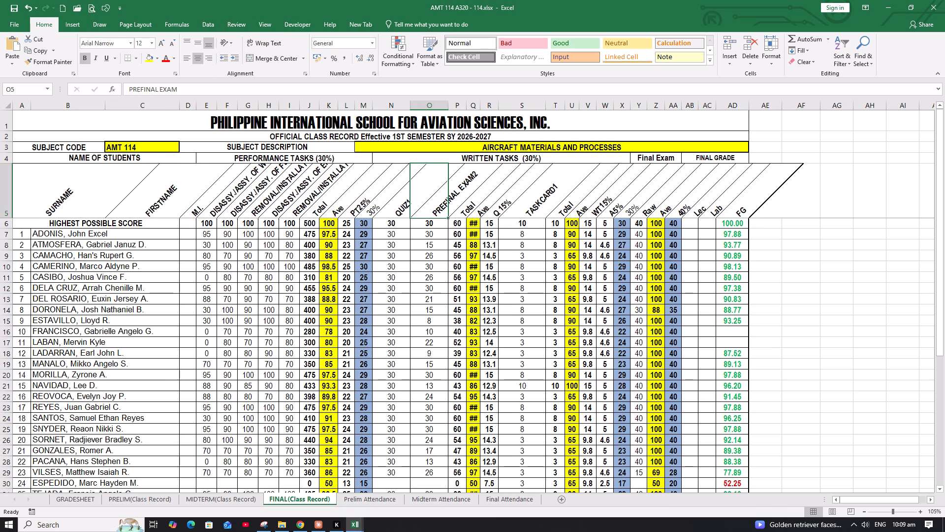
Preview the class record for printing on Legal 8 1/2 x 14 in paper, scaled to fit the sheet on one page.
{"action": "scroll", "coordinate": [361, 282], "scroll_direction": "down", "scroll_amount": 2}
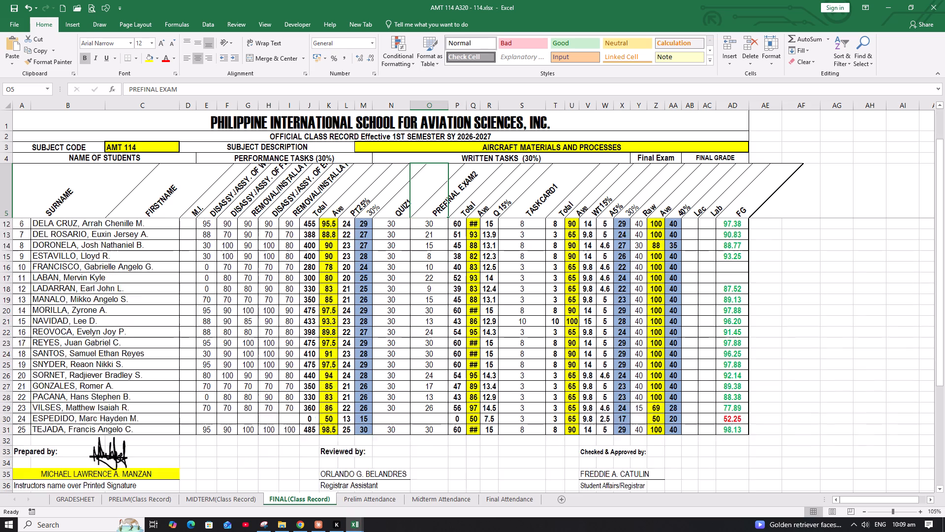
{"action": "scroll", "coordinate": [361, 282], "scroll_direction": "down", "scroll_amount": 2}
{"action": "scroll", "coordinate": [361, 282], "scroll_direction": "up", "scroll_amount": 10}
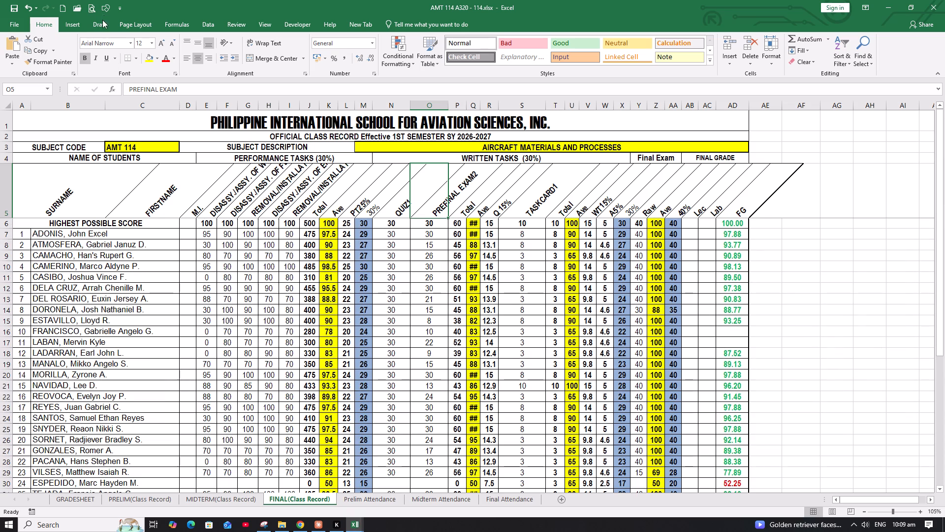
{"action": "left_click", "coordinate": [94, 8]}
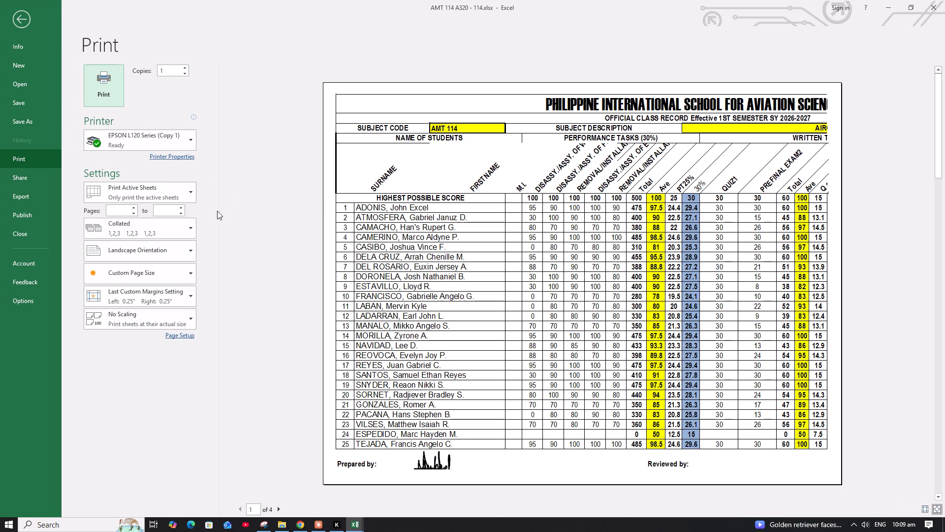
{"action": "left_click", "coordinate": [125, 275]}
{"action": "left_click_drag", "start_coordinate": [125, 321], "coordinate": [127, 335]}
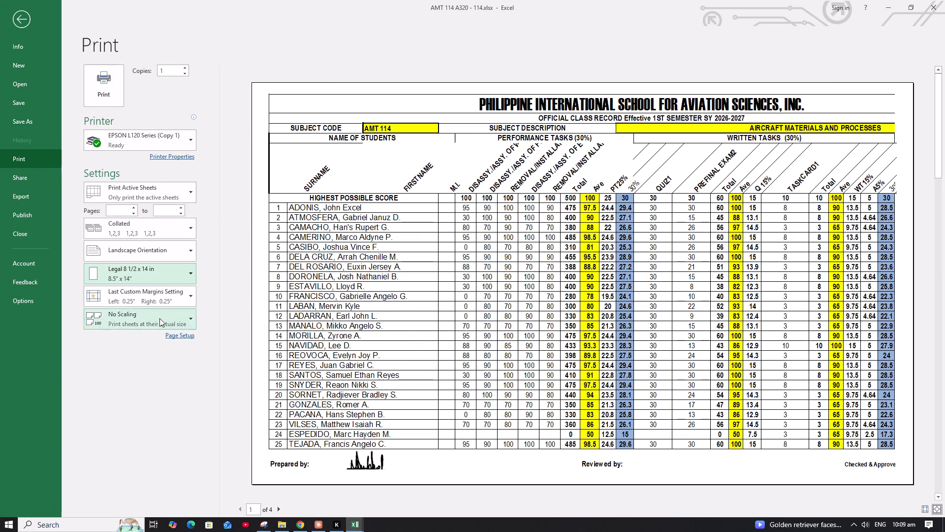
{"action": "left_click", "coordinate": [159, 318]}
{"action": "left_click", "coordinate": [139, 364]}
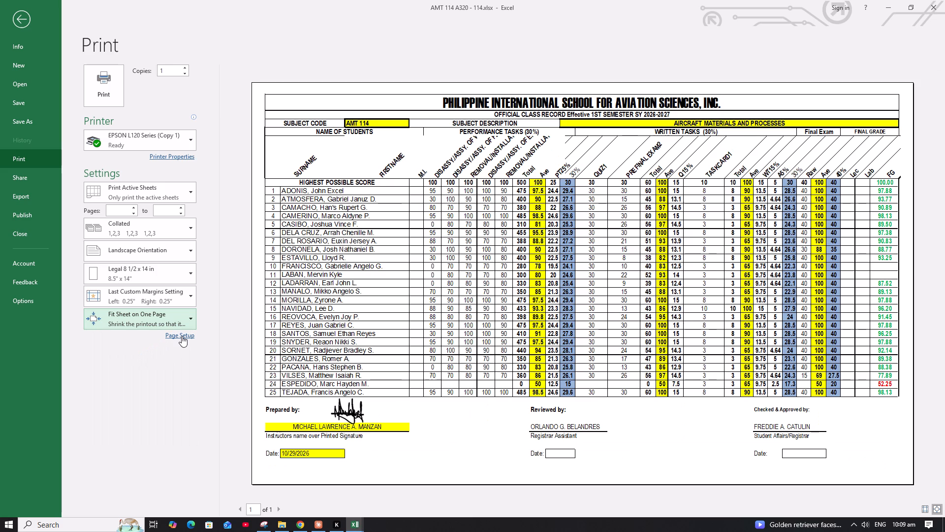
Center the printed page vertically instead of horizontally.
{"action": "left_click", "coordinate": [182, 336]}
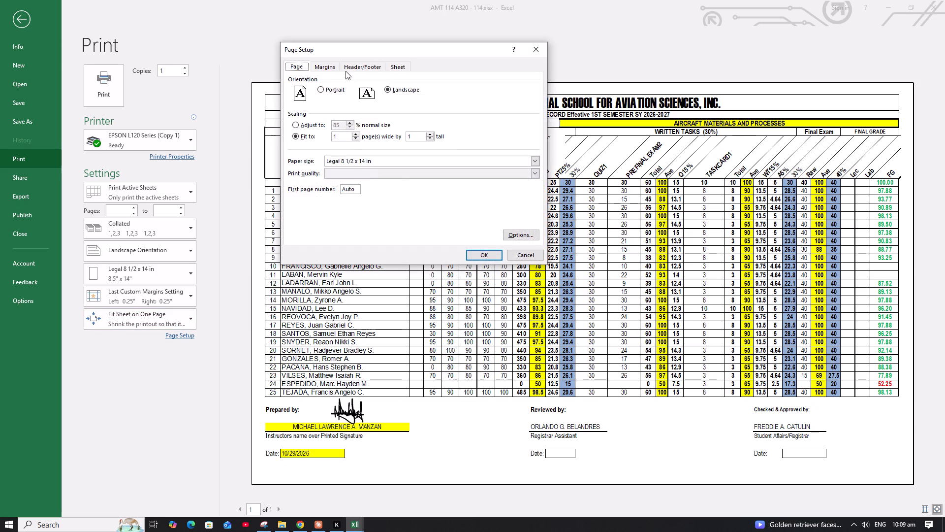
{"action": "left_click", "coordinate": [328, 67]}
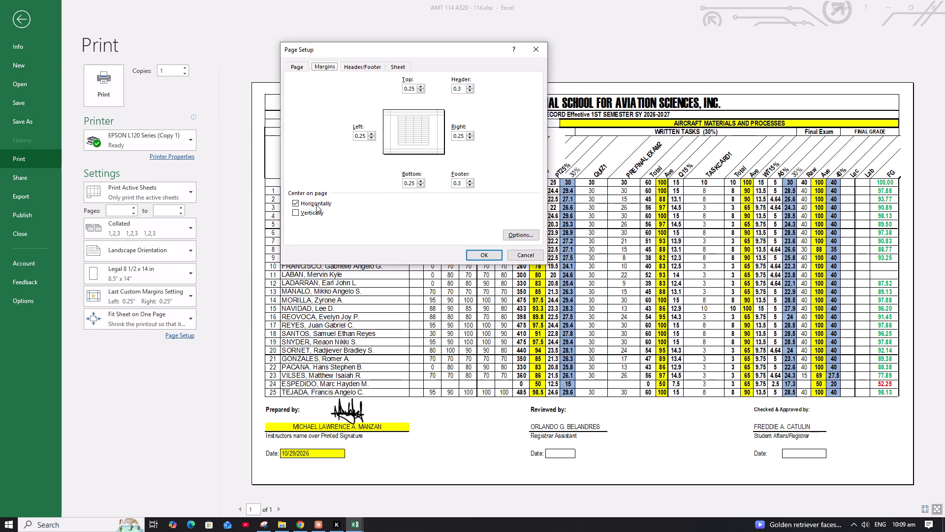
{"action": "left_click", "coordinate": [315, 202]}
{"action": "left_click", "coordinate": [315, 212]}
{"action": "left_click", "coordinate": [475, 255]}
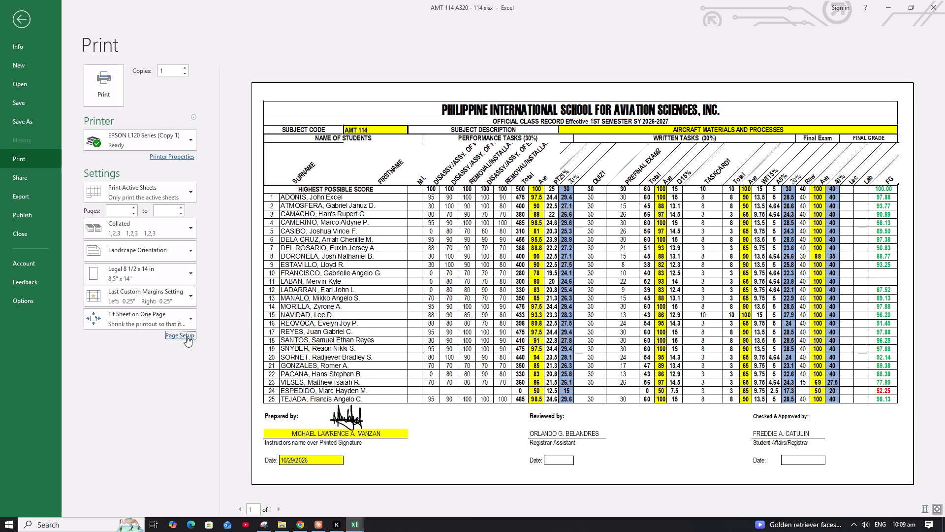
Try Fit All Rows on One Page, and set the print scaling to Fit All Columns on One Page.
{"action": "left_click", "coordinate": [140, 319]}
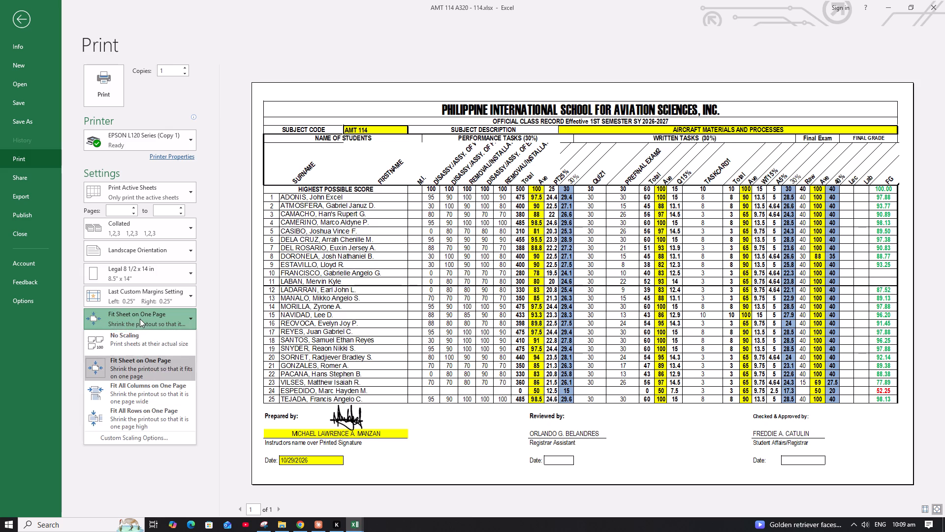
{"action": "left_click", "coordinate": [119, 418]}
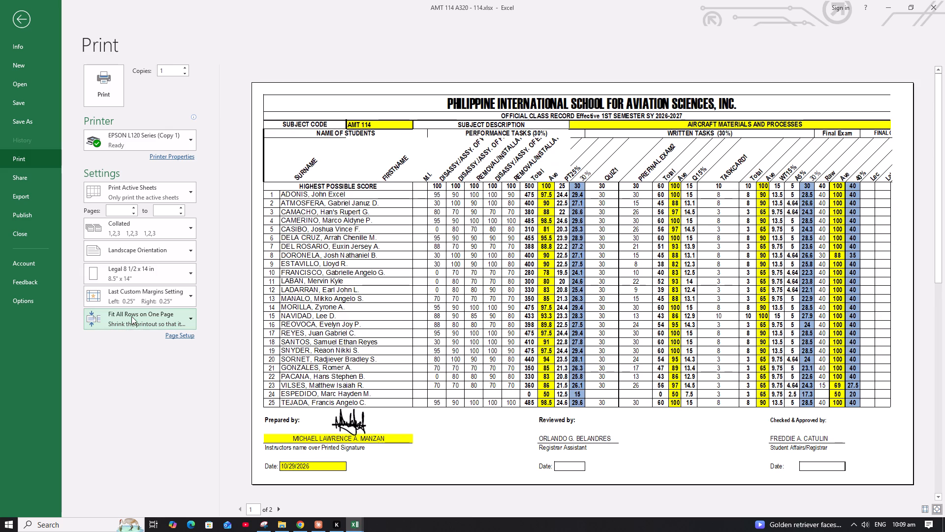
{"action": "left_click", "coordinate": [131, 316]}
{"action": "left_click", "coordinate": [123, 394]}
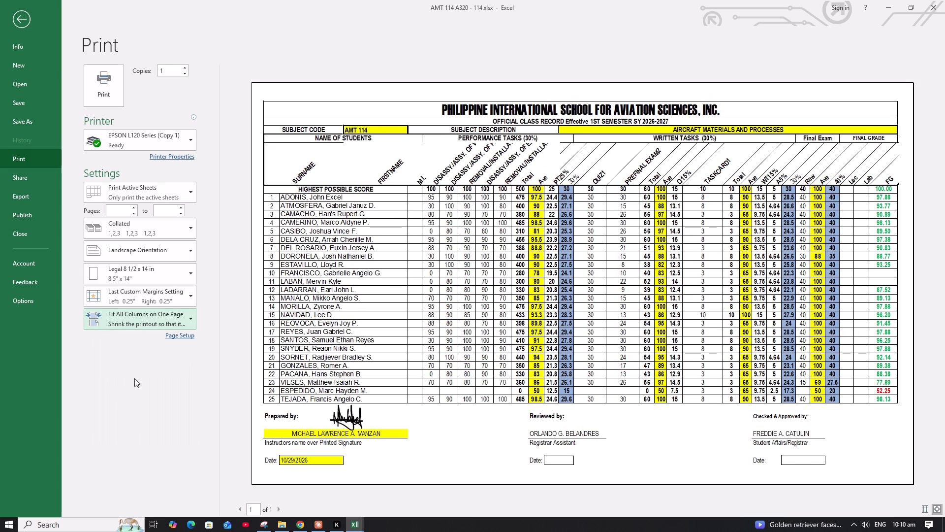
{"action": "left_click", "coordinate": [180, 335]}
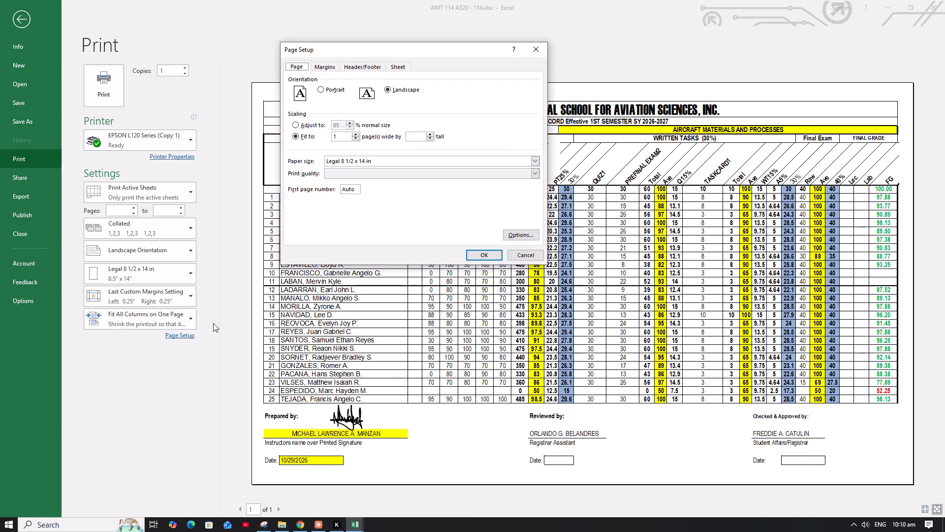
{"action": "left_click", "coordinate": [514, 254]}
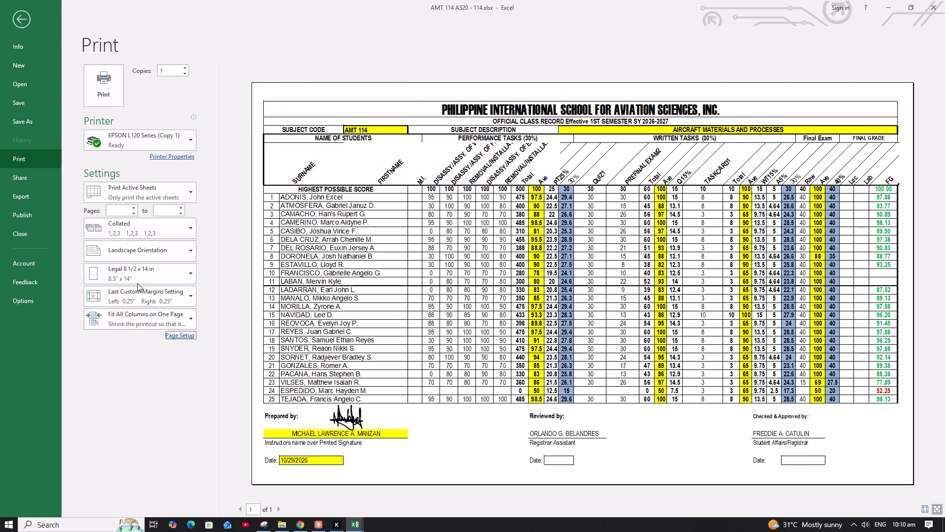
Look through the available paper sizes, keep Legal, and set the right margin to 1.25.
{"action": "left_click", "coordinate": [137, 283]}
{"action": "left_click", "coordinate": [121, 463]}
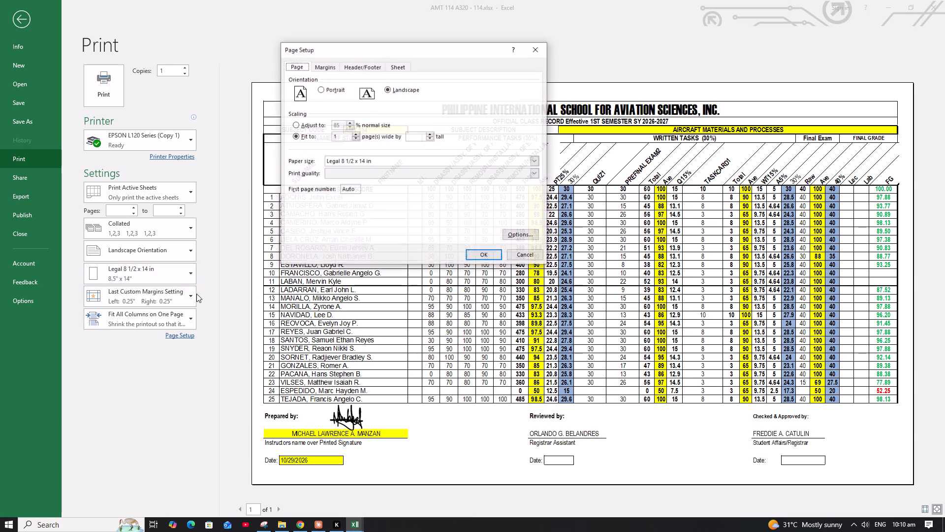
{"action": "left_click", "coordinate": [357, 161]}
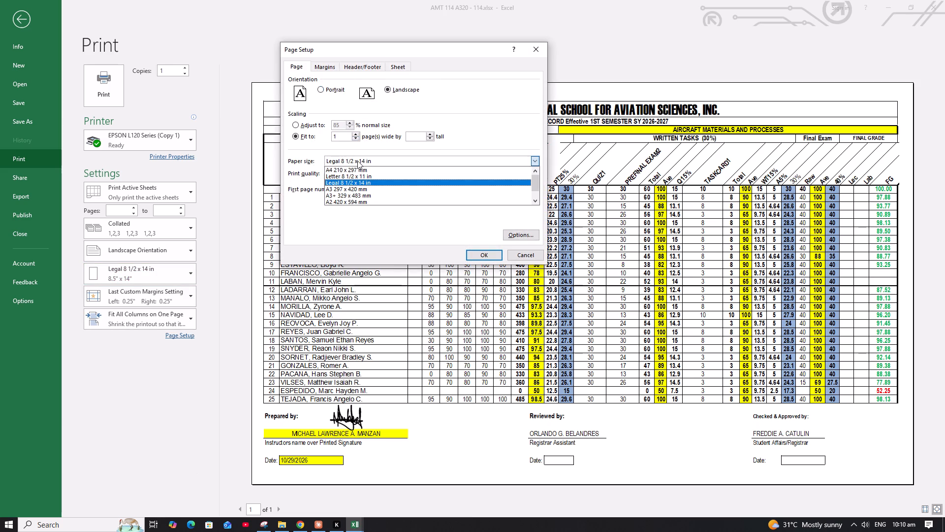
{"action": "left_click", "coordinate": [357, 161]}
{"action": "left_click", "coordinate": [357, 161]}
{"action": "scroll", "coordinate": [357, 161], "scroll_direction": "down", "scroll_amount": 3}
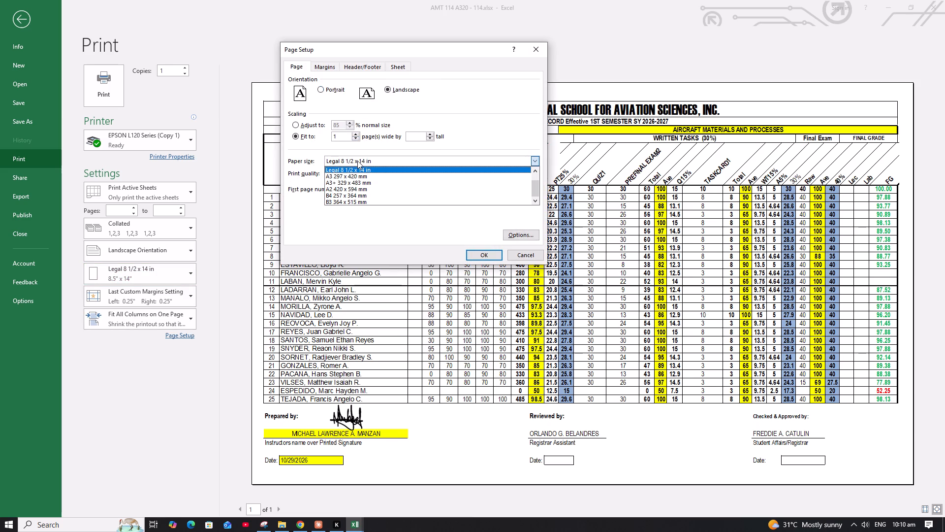
{"action": "scroll", "coordinate": [357, 161], "scroll_direction": "down", "scroll_amount": 3}
{"action": "left_click", "coordinate": [333, 66]}
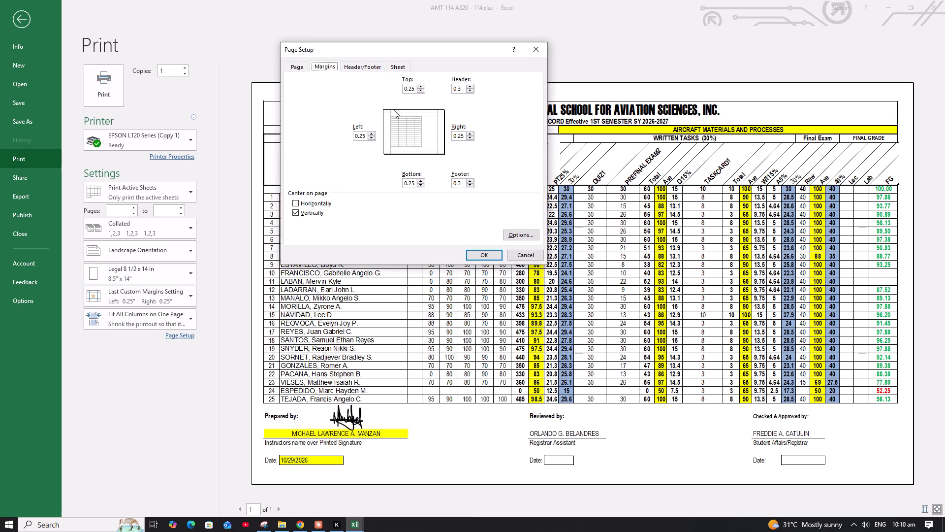
{"action": "triple_click", "coordinate": [471, 132]}
{"action": "left_click", "coordinate": [471, 132]}
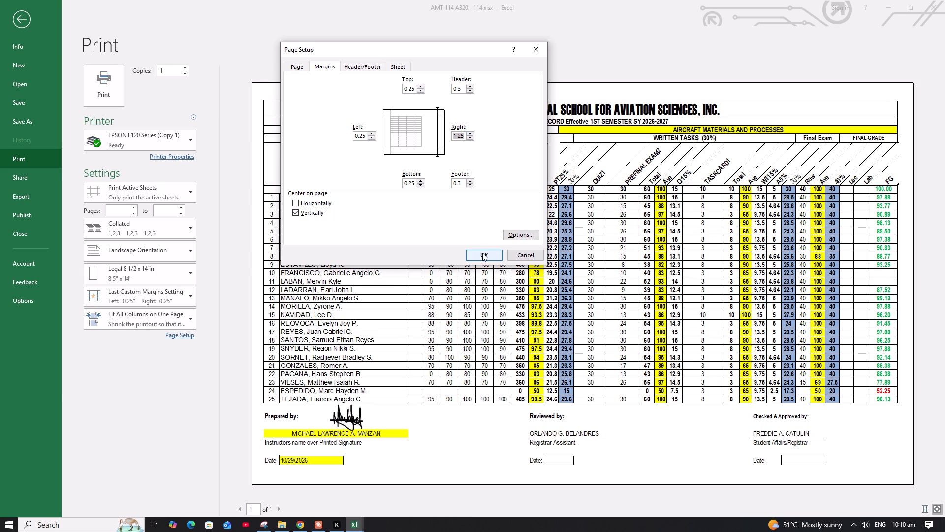
{"action": "left_click", "coordinate": [482, 253]}
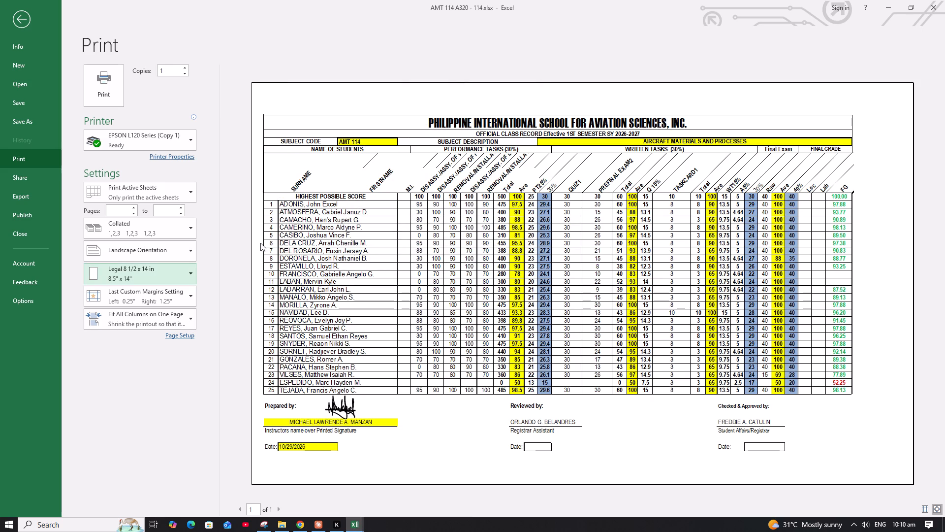
Print the AMT 114 final class record on the EPSON L120 Series printer.
{"action": "left_click", "coordinate": [101, 88]}
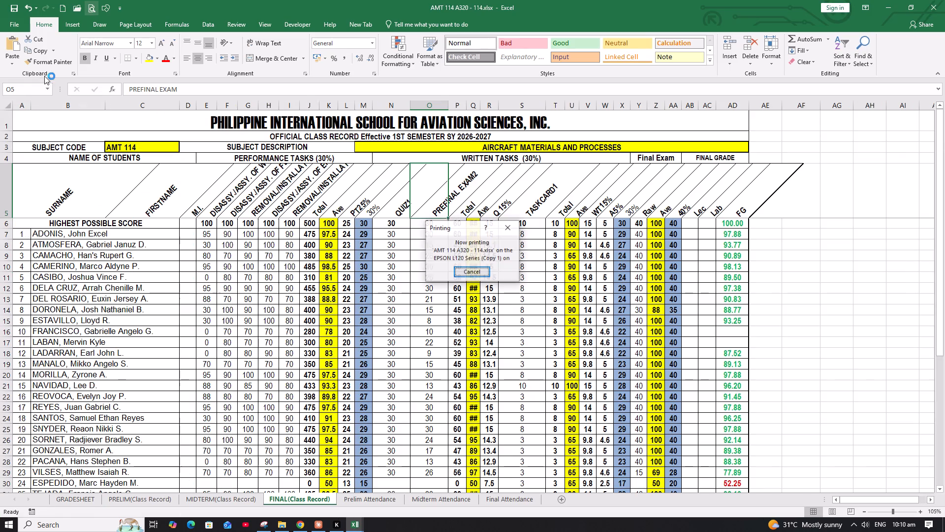
Save the AMT 114 A320 workbook, return to its GRADESHEET sheet, and close it.
{"action": "left_click", "coordinate": [13, 9]}
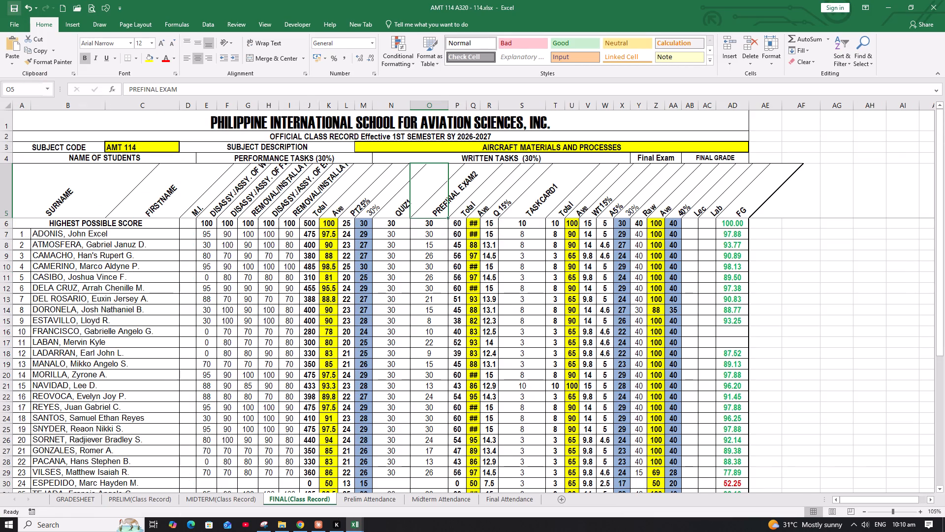
{"action": "left_click", "coordinate": [89, 499]}
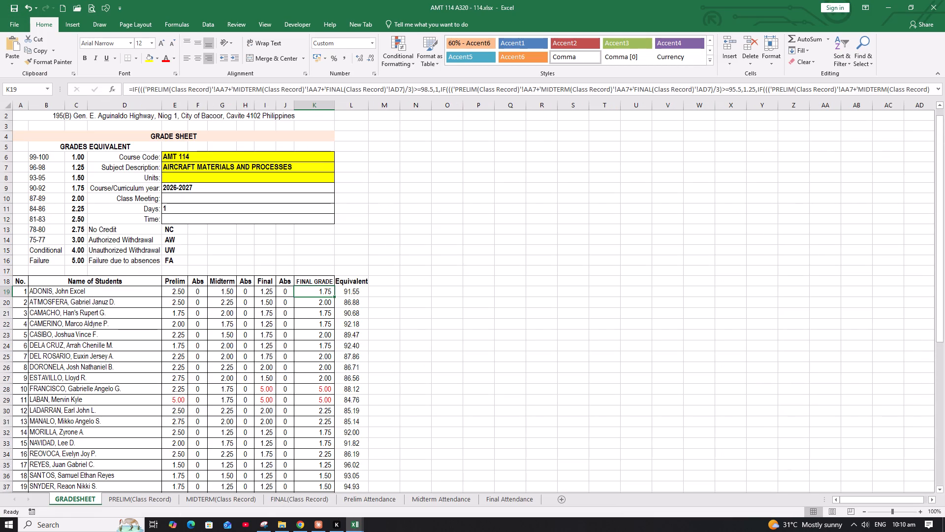
{"action": "left_click", "coordinate": [938, 5]}
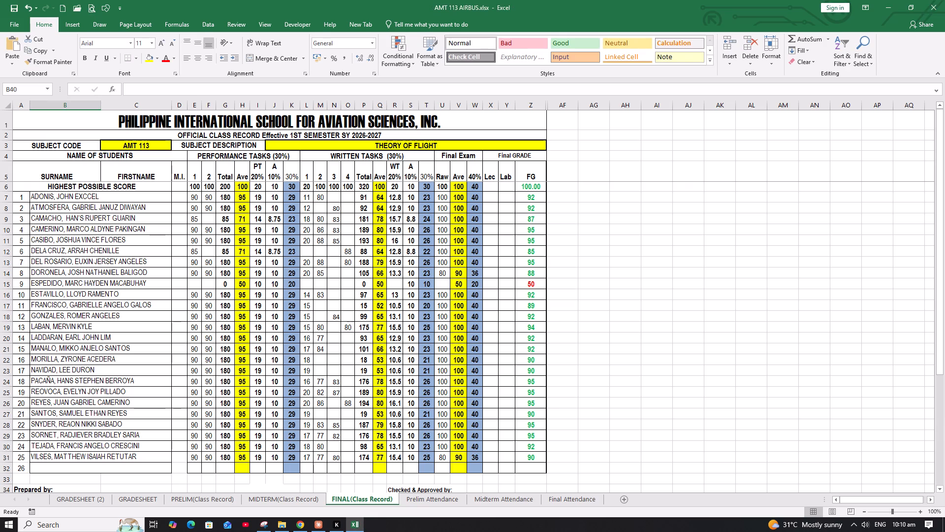
Open AMT 114A A320 - 114A.xlsx from the FINAL folder and enable editing.
{"action": "left_click", "coordinate": [285, 526]}
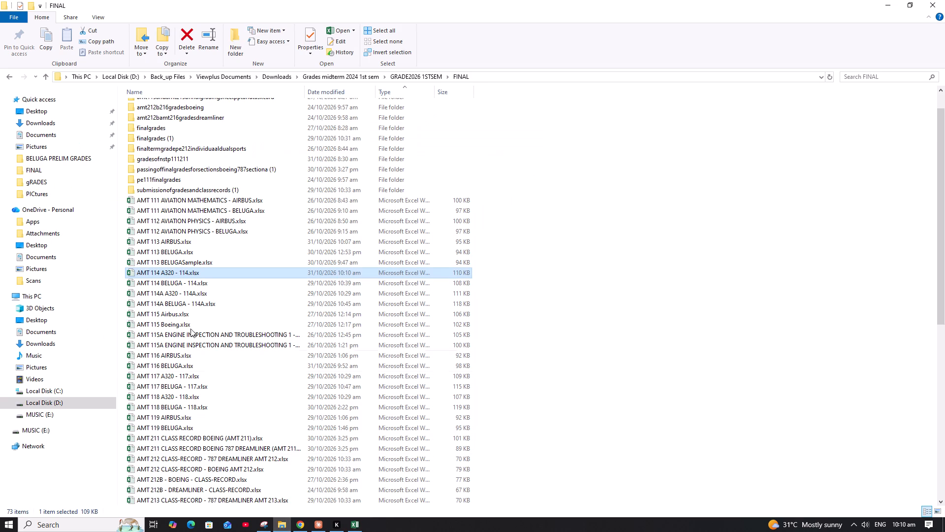
{"action": "double_click", "coordinate": [174, 291]}
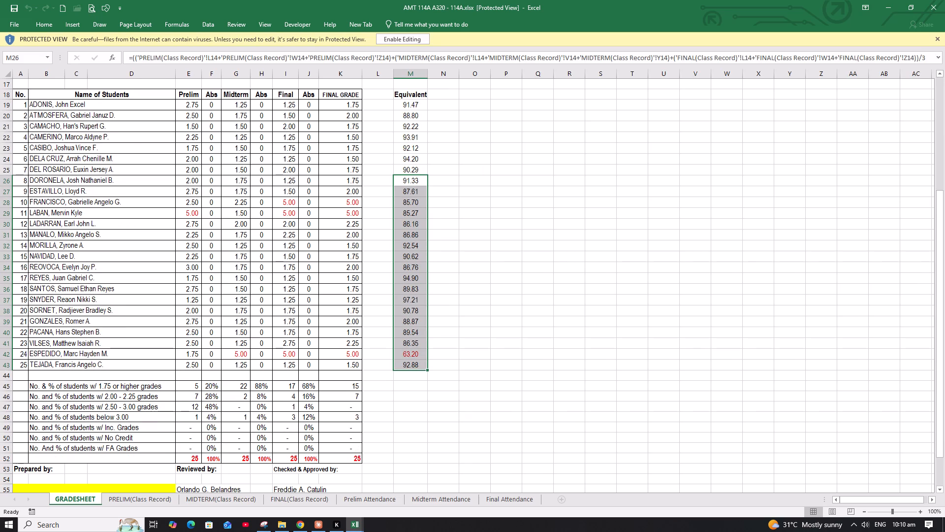
{"action": "left_click", "coordinate": [401, 41]}
Delete the empty column L between FINAL GRADE and Equivalent on the GRADESHEET sheet.
{"action": "scroll", "coordinate": [376, 205], "scroll_direction": "up", "scroll_amount": 4}
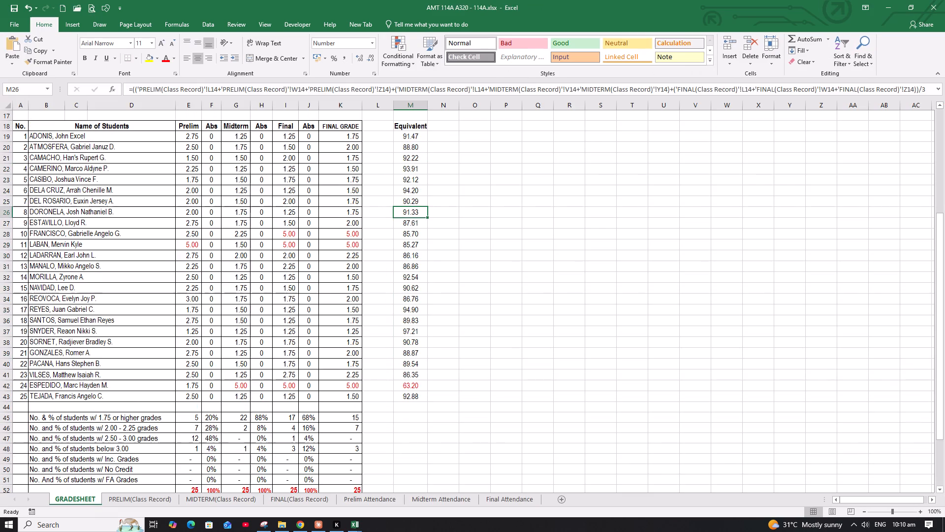
{"action": "left_click", "coordinate": [380, 108]}
{"action": "right_click", "coordinate": [380, 108]}
{"action": "left_click", "coordinate": [406, 193]}
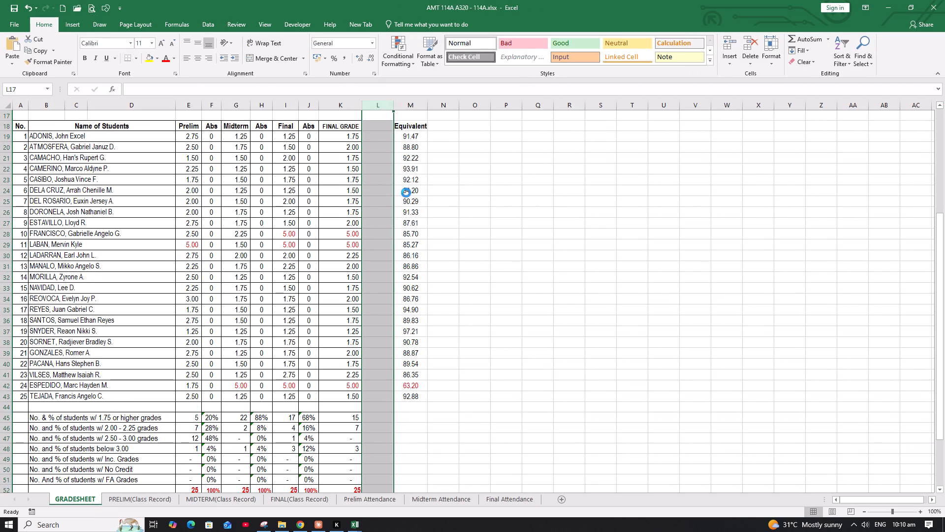
{"action": "left_click", "coordinate": [382, 202]}
Narrow column D to a width of about 21 and slightly narrow the FINAL GRADE column K.
{"action": "scroll", "coordinate": [377, 194], "scroll_direction": "up", "scroll_amount": 4}
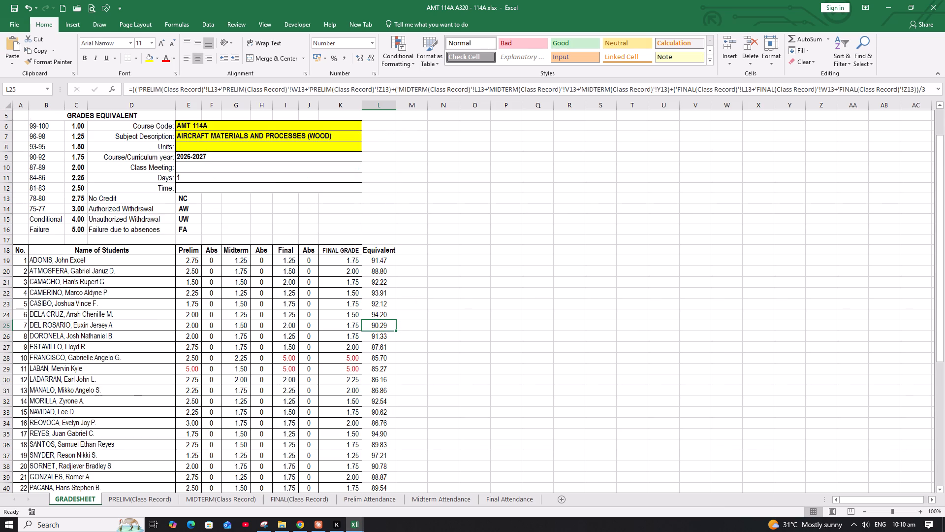
{"action": "left_click_drag", "start_coordinate": [175, 107], "coordinate": [162, 110]}
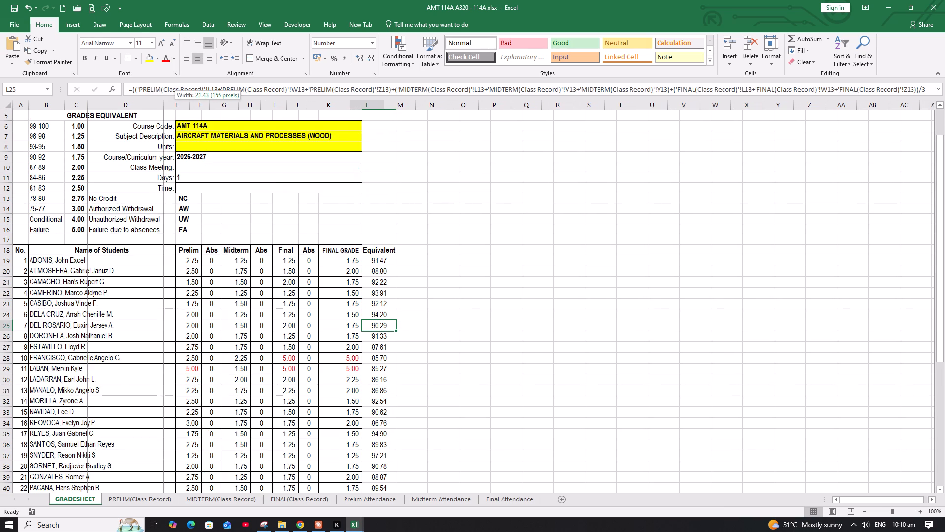
{"action": "left_click_drag", "start_coordinate": [162, 110], "coordinate": [162, 110]}
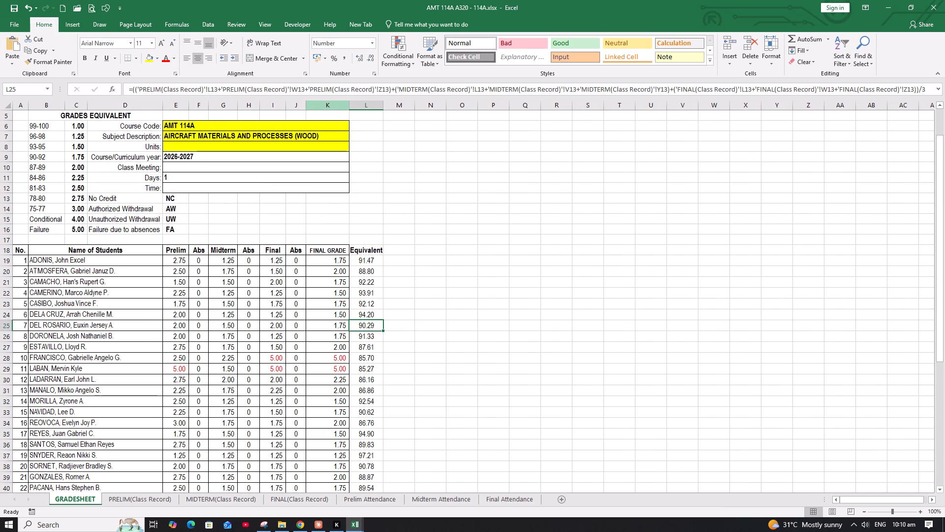
{"action": "left_click_drag", "start_coordinate": [347, 106], "coordinate": [343, 106]}
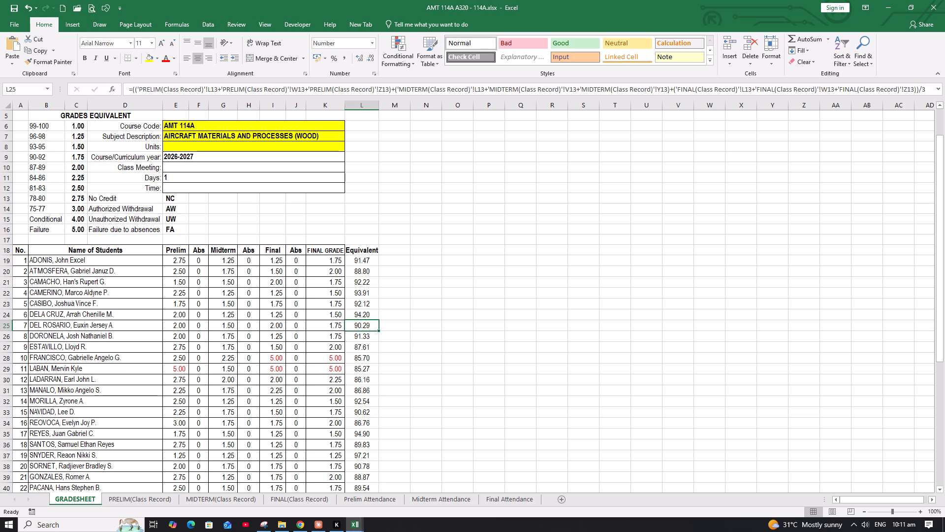
Set the GRADESHEET printout to Legal 8 1/2 x 14 in paper, the last custom margins, and Fit All Columns on One Page.
{"action": "scroll", "coordinate": [262, 214], "scroll_direction": "down", "scroll_amount": 8}
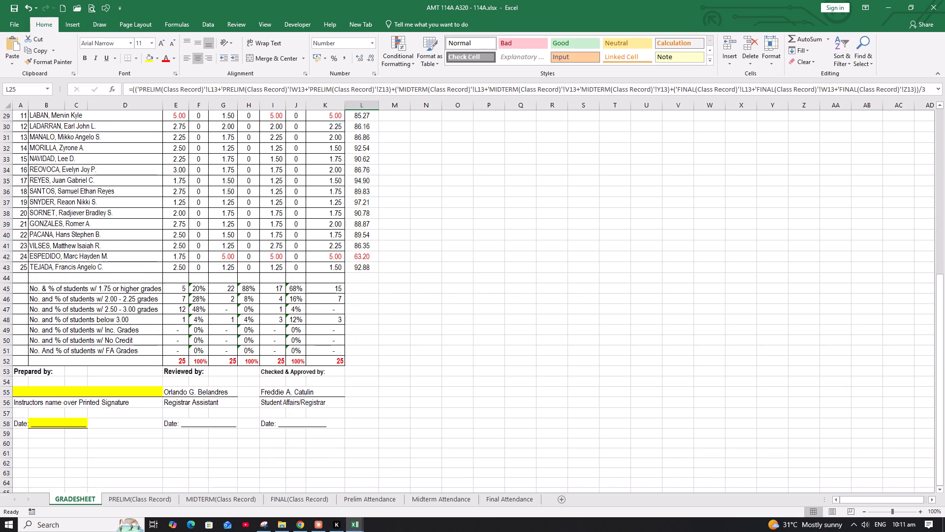
{"action": "scroll", "coordinate": [268, 231], "scroll_direction": "up", "scroll_amount": 4}
{"action": "left_click", "coordinate": [86, 7]}
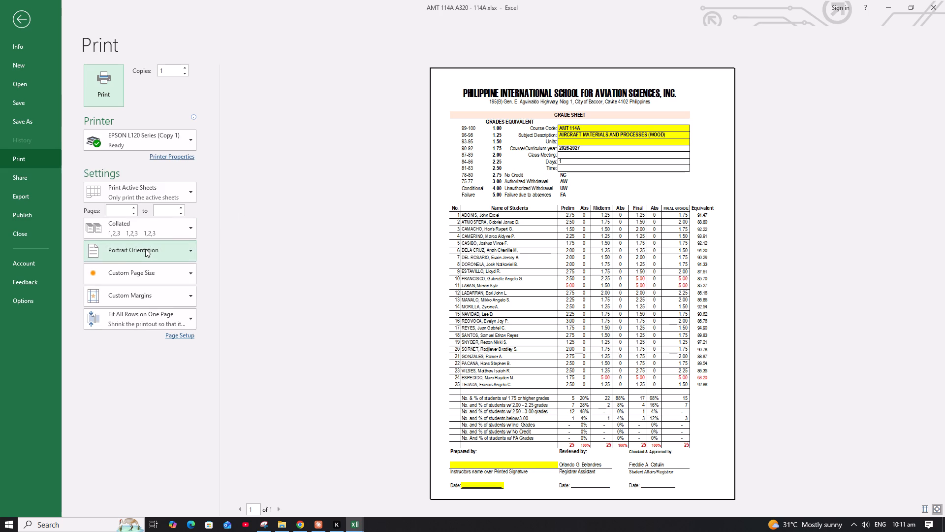
{"action": "left_click", "coordinate": [127, 276]}
{"action": "left_click", "coordinate": [123, 338]}
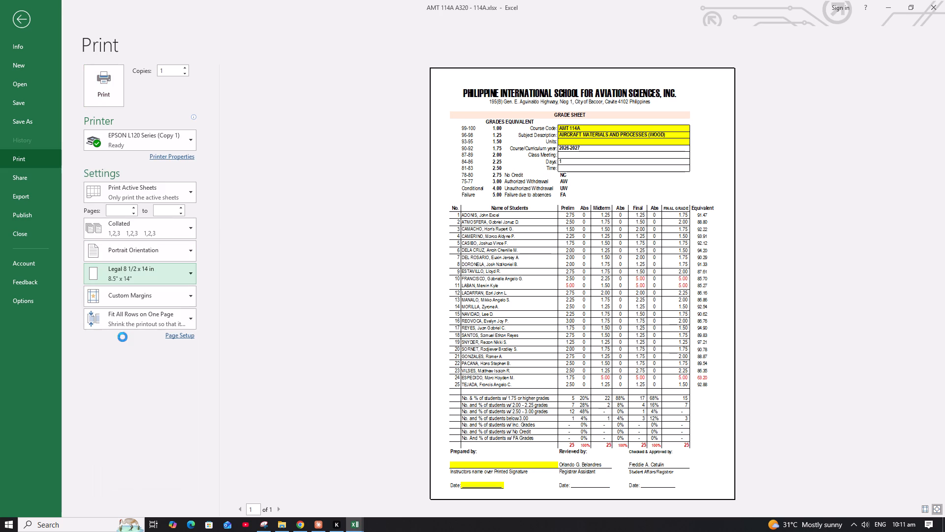
{"action": "left_click", "coordinate": [127, 295]}
{"action": "left_click", "coordinate": [130, 330]}
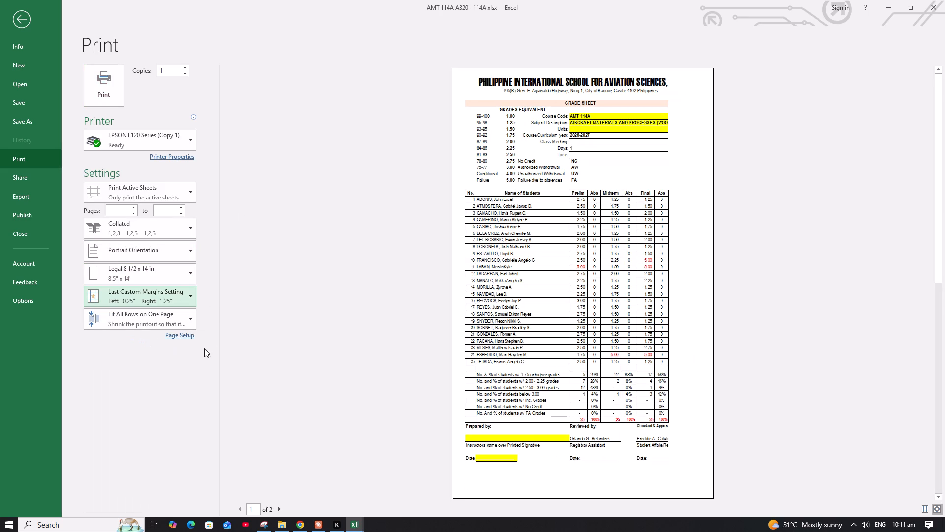
{"action": "left_click", "coordinate": [134, 324]}
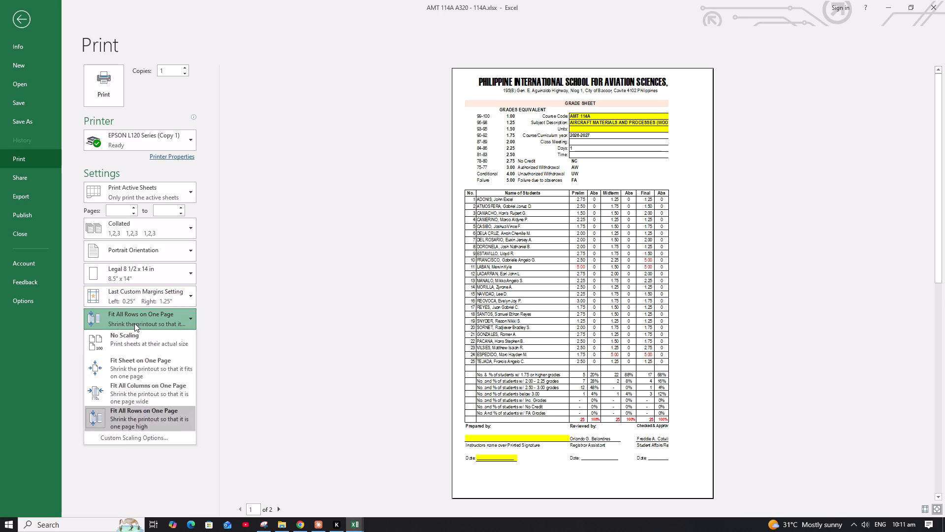
{"action": "left_click", "coordinate": [128, 386]}
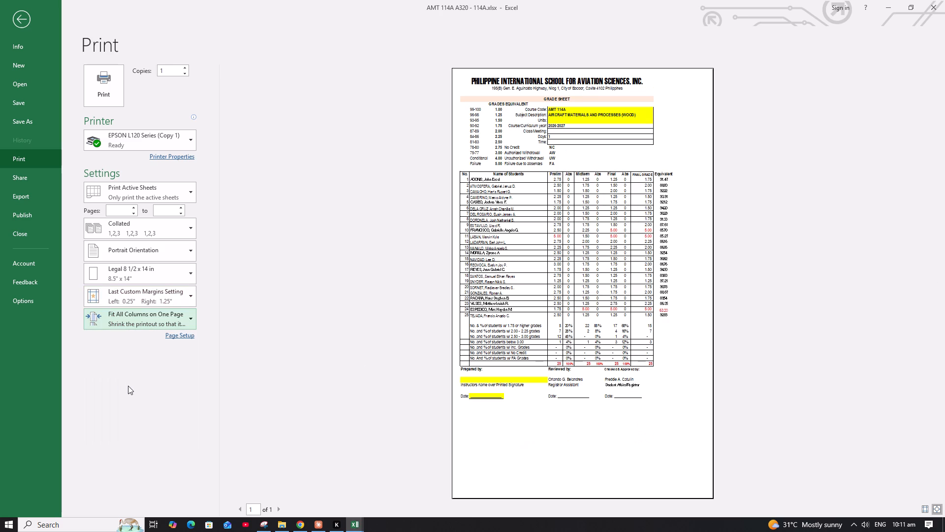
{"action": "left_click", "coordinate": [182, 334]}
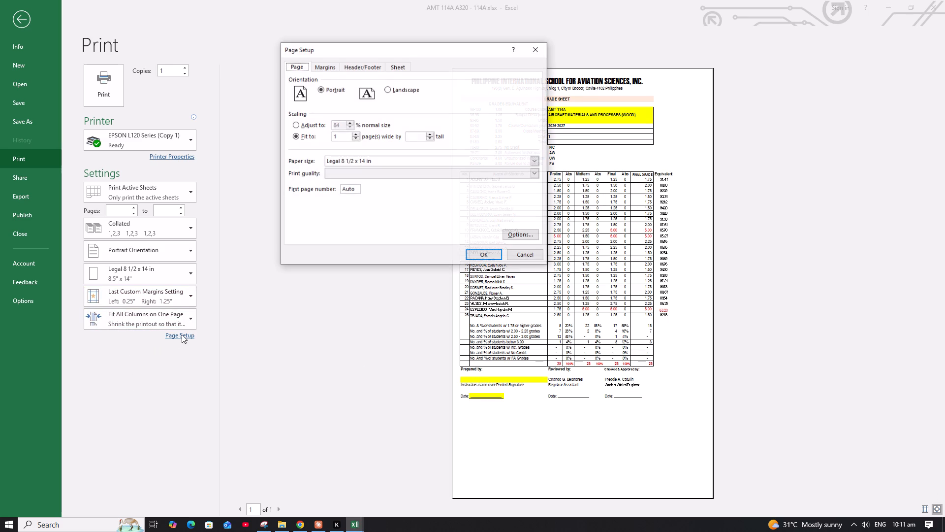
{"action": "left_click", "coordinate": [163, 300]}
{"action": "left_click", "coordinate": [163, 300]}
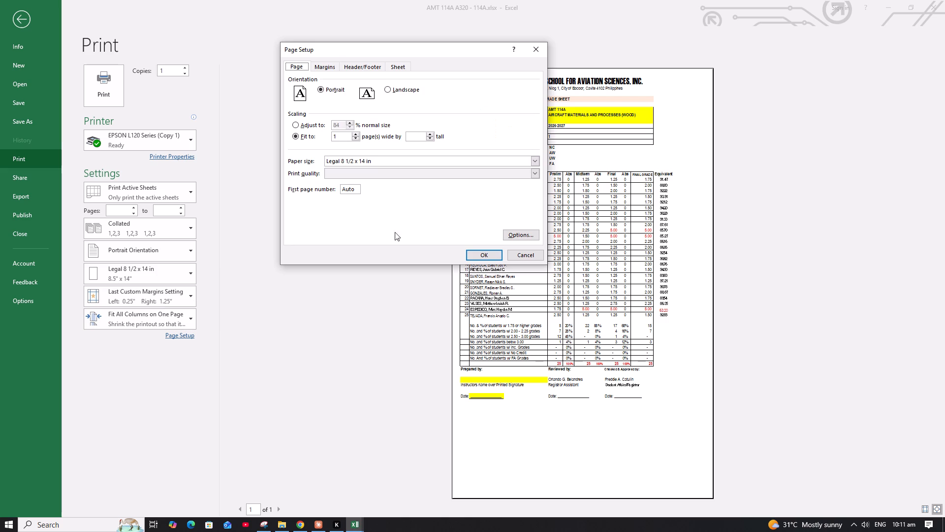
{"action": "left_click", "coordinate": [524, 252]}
Apply Narrow margins to the GRADESHEET printout.
{"action": "left_click", "coordinate": [136, 296]}
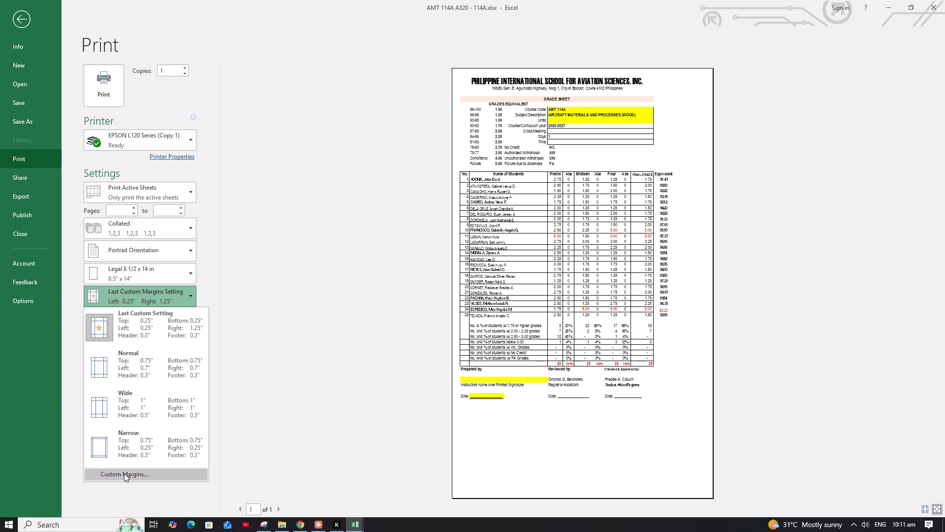
{"action": "left_click", "coordinate": [129, 445]}
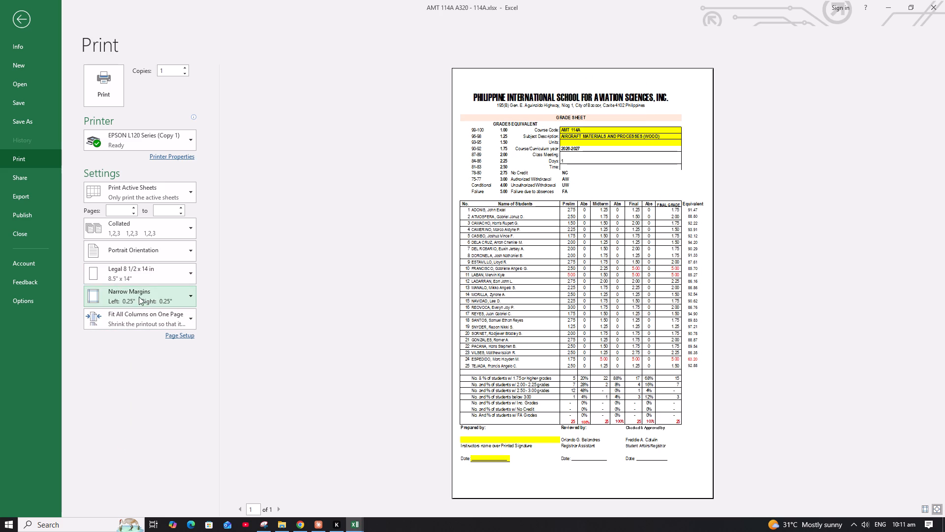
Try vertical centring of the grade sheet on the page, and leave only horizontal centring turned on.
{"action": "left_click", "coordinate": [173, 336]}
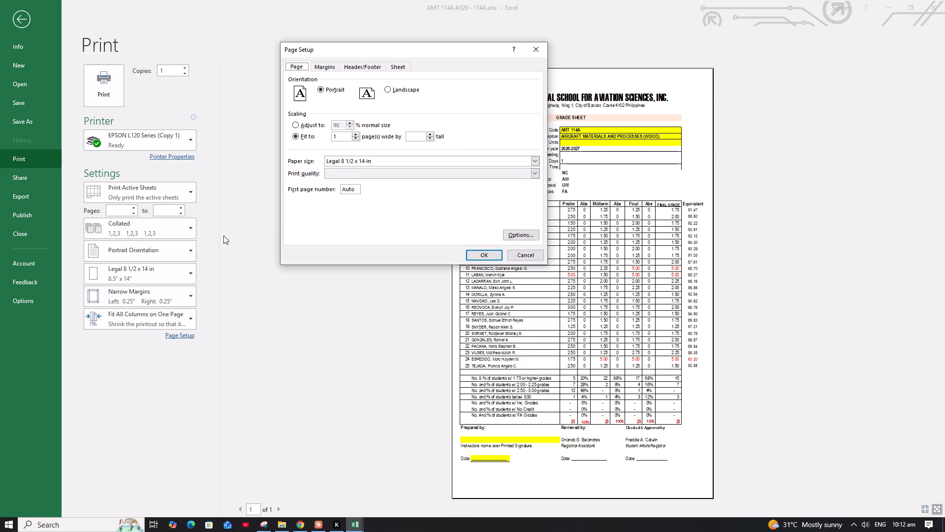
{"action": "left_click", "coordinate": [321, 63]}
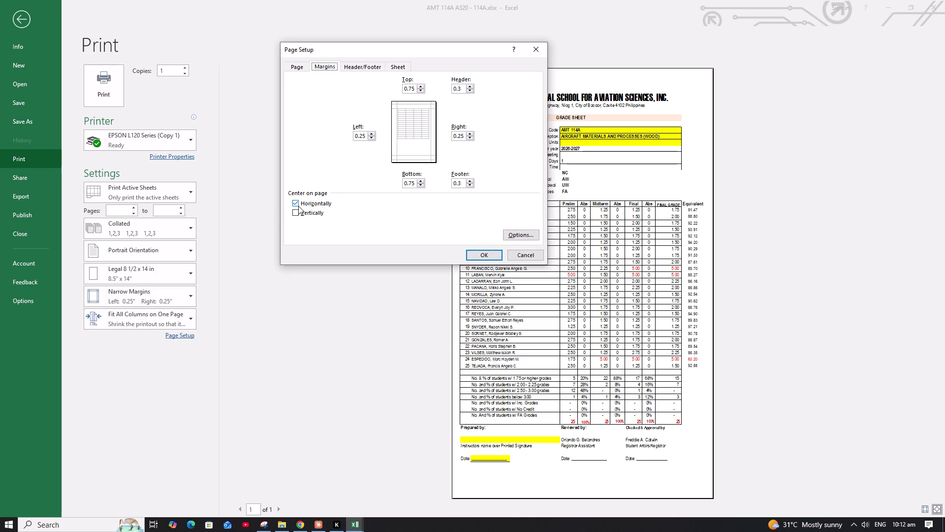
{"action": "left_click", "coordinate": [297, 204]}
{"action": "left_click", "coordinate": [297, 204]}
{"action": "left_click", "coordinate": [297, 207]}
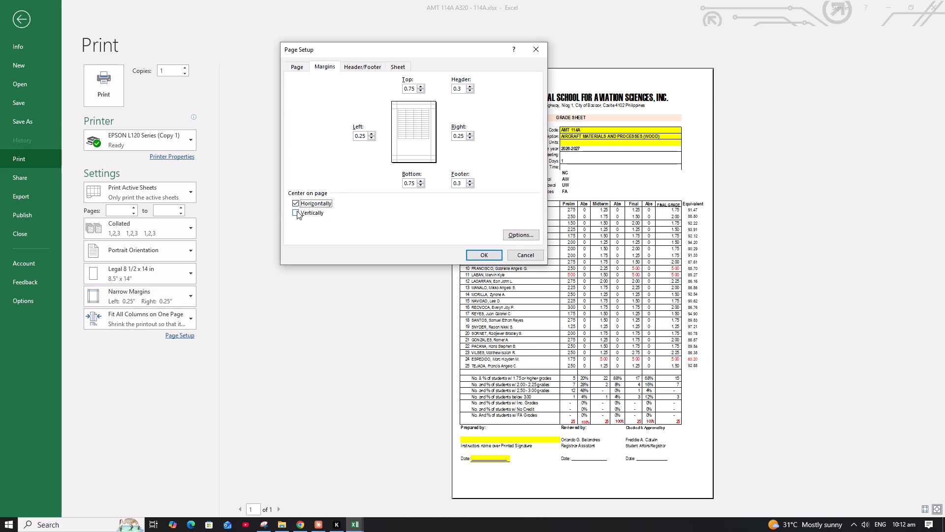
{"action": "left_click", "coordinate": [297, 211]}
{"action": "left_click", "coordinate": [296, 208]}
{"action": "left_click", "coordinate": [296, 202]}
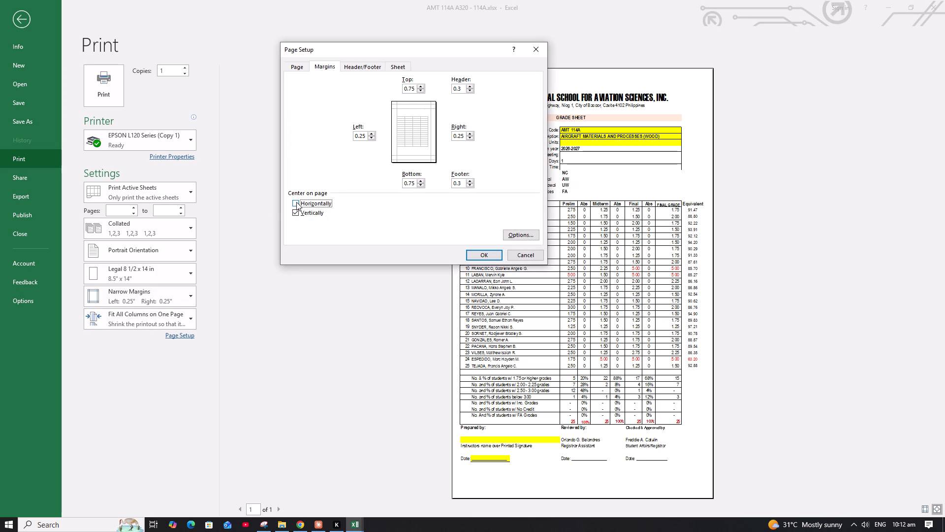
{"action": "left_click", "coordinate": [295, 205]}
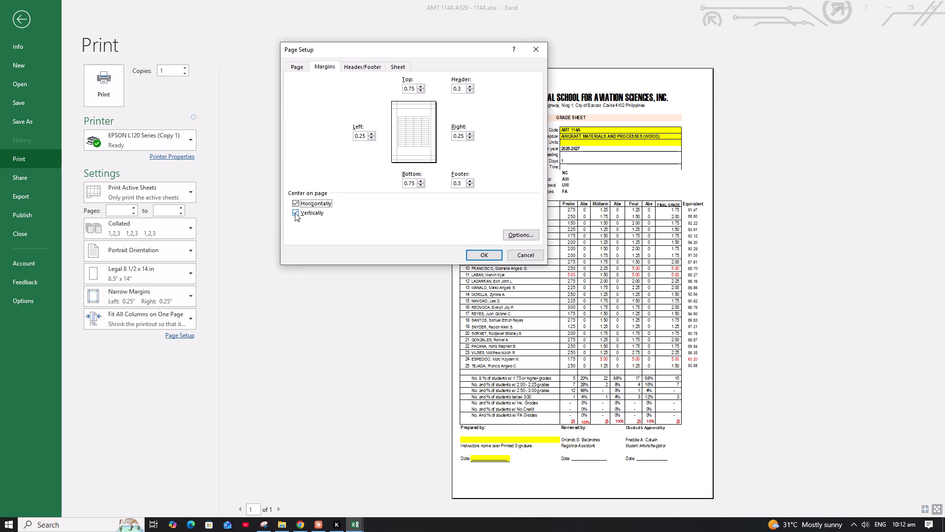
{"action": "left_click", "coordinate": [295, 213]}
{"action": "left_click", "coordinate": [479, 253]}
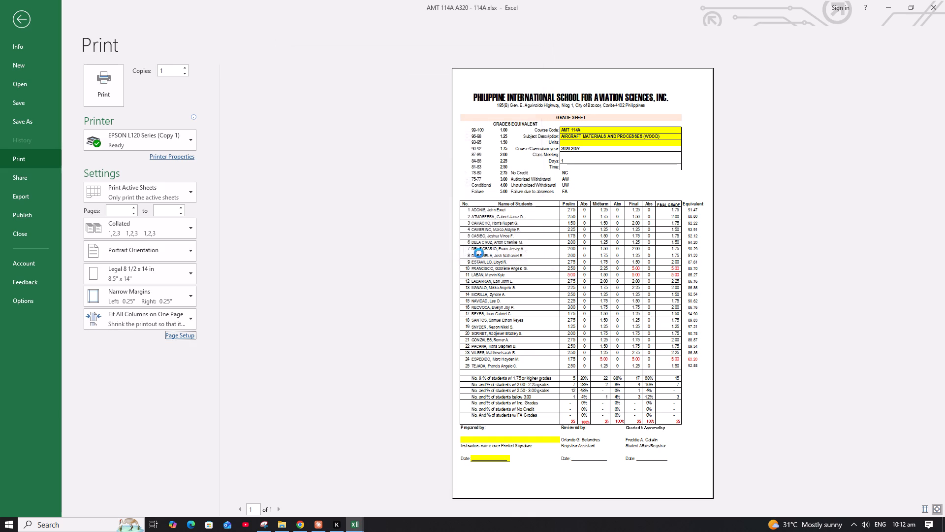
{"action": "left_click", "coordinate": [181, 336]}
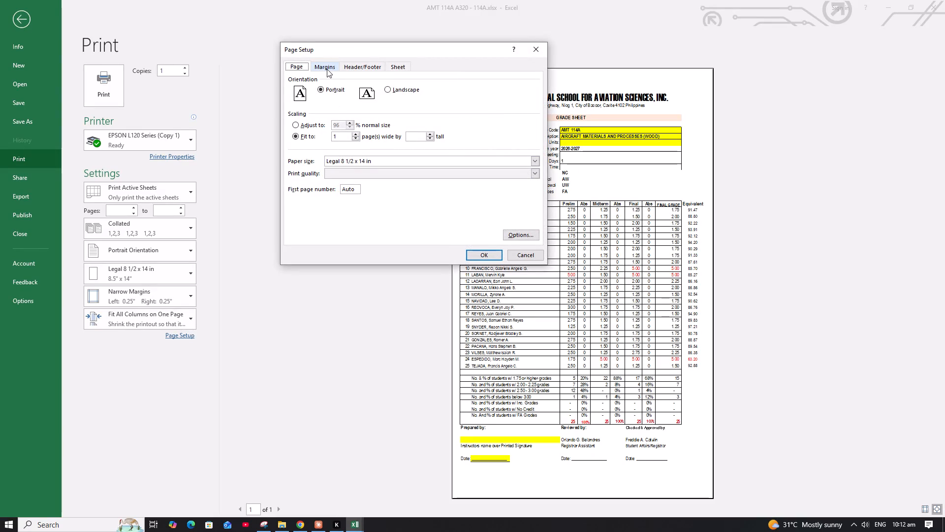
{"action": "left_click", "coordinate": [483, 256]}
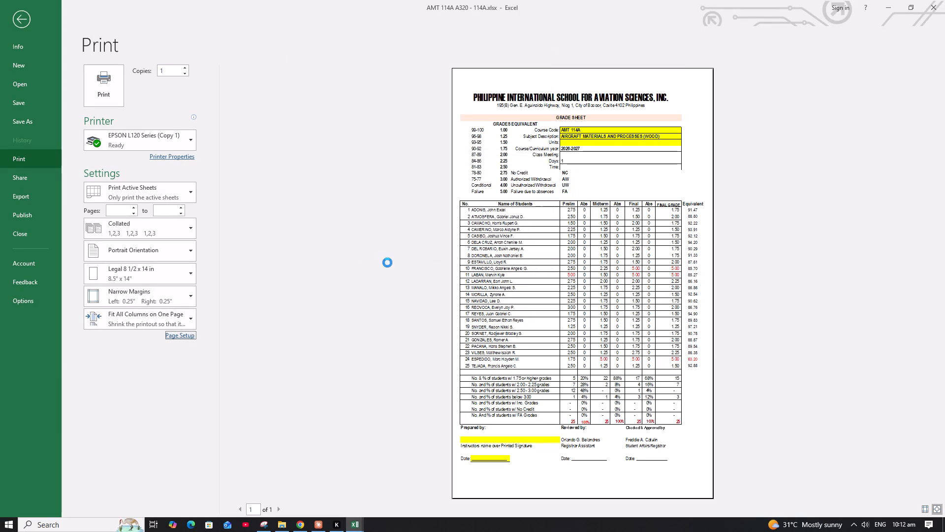
Set custom top and bottom margins of 0.25 for the GRADESHEET printout.
{"action": "left_click", "coordinate": [158, 300]}
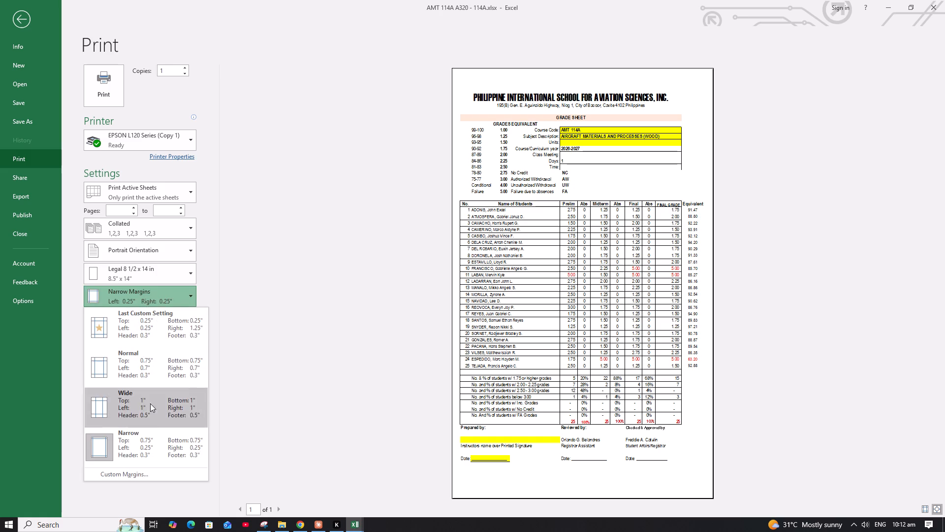
{"action": "left_click", "coordinate": [142, 479]}
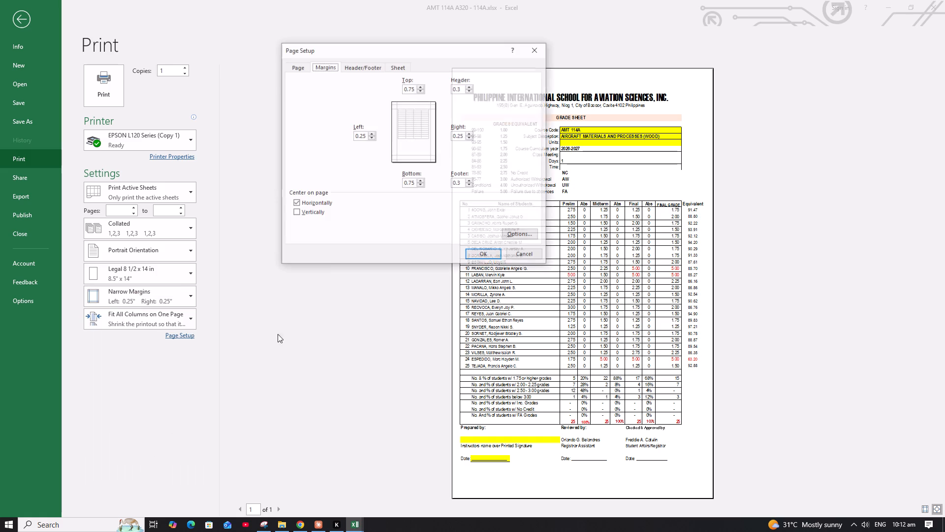
{"action": "double_click", "coordinate": [421, 184]}
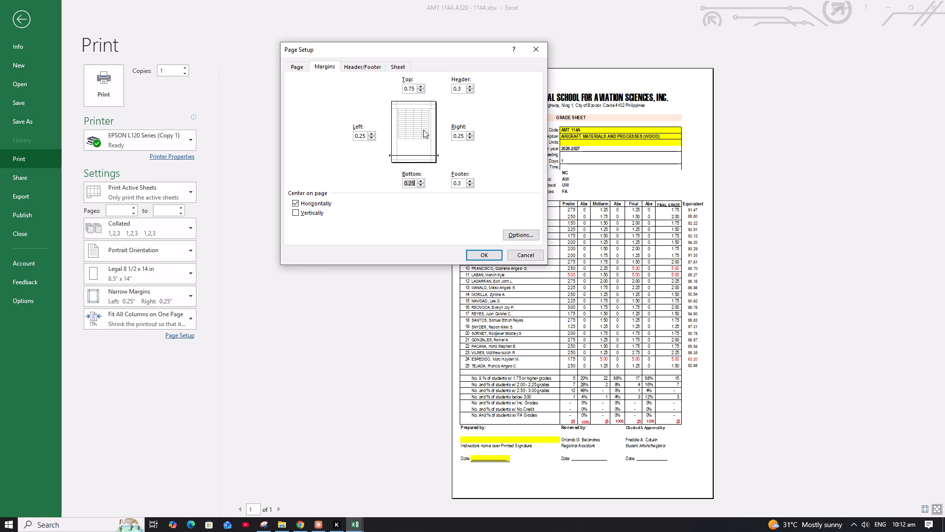
{"action": "double_click", "coordinate": [418, 92]}
{"action": "left_click", "coordinate": [480, 254]}
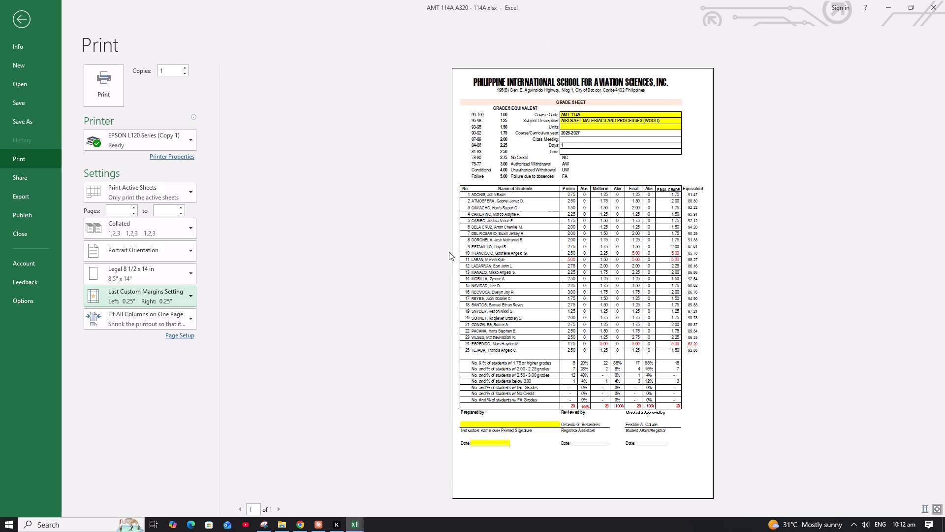
Print one copy of the AMT 114A grade sheet on the EPSON L120 Series (Copy 1) printer.
{"action": "left_click", "coordinate": [107, 88]}
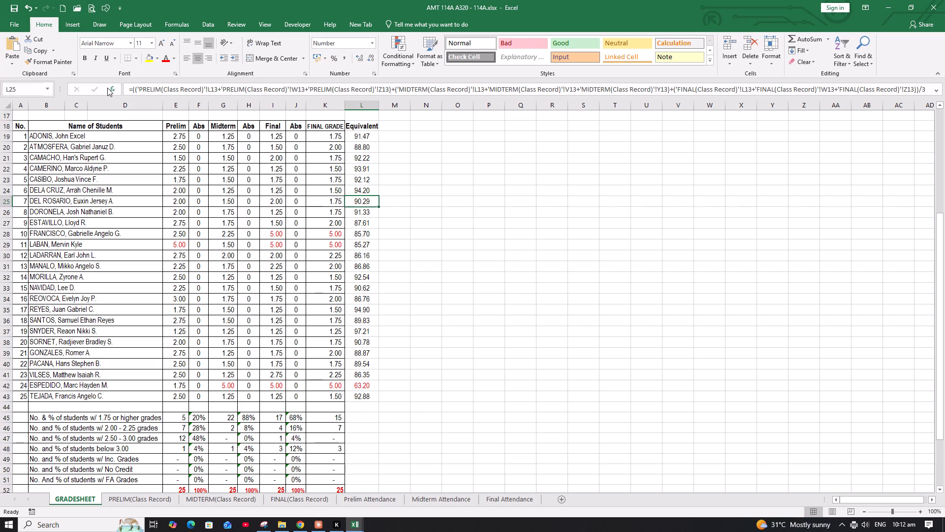
Open the FINAL(Class Record) sheet and check its print preview.
{"action": "left_click", "coordinate": [297, 500]}
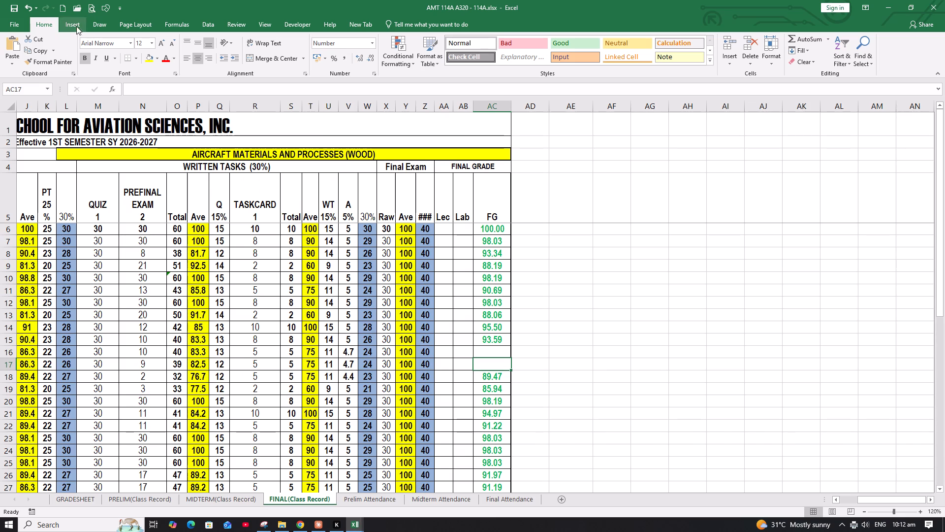
{"action": "left_click", "coordinate": [91, 9]}
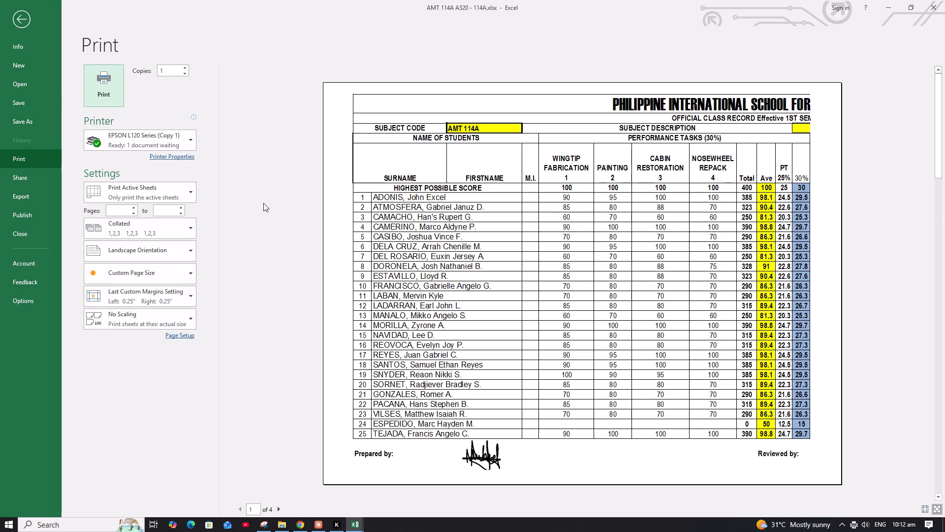
{"action": "left_click", "coordinate": [24, 15]}
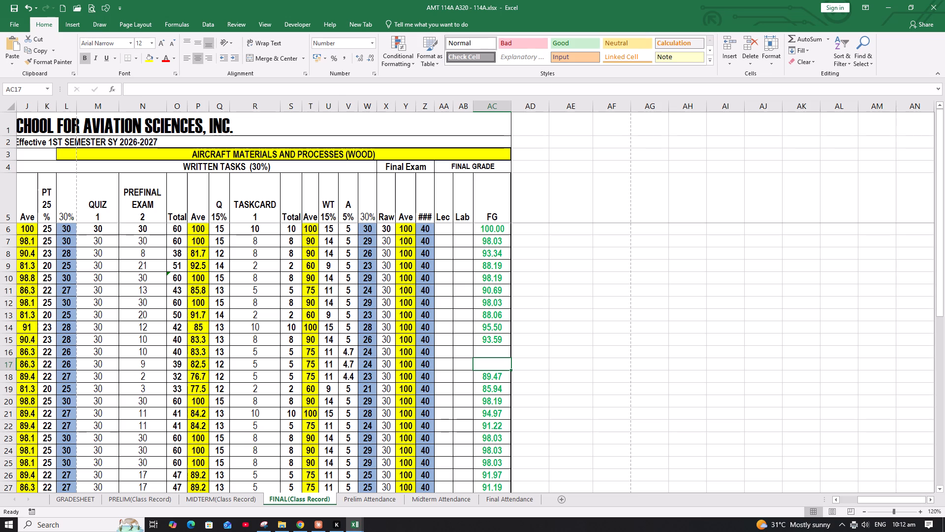
Angle the header text in row 5 of the FINAL(Class Record) sheet counterclockwise.
{"action": "left_click", "coordinate": [846, 501]}
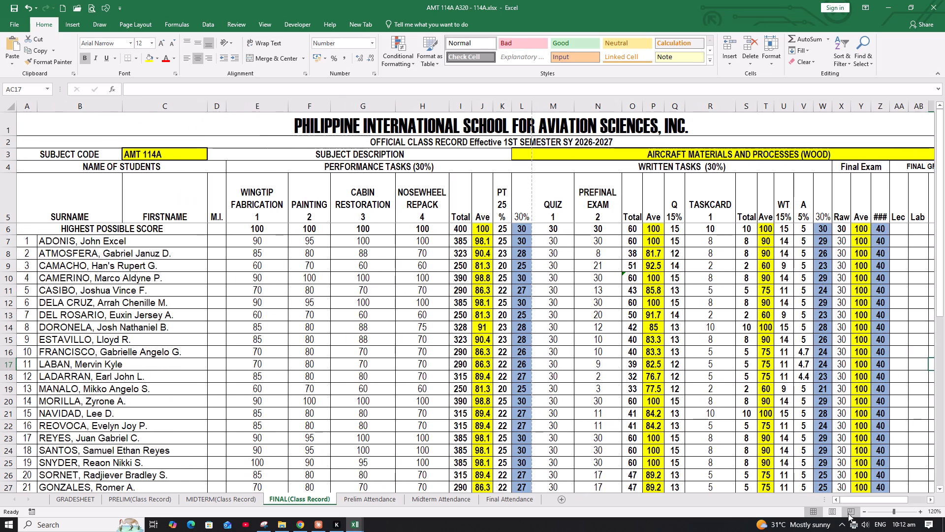
{"action": "double_click", "coordinate": [864, 511]}
{"action": "left_click", "coordinate": [864, 511]}
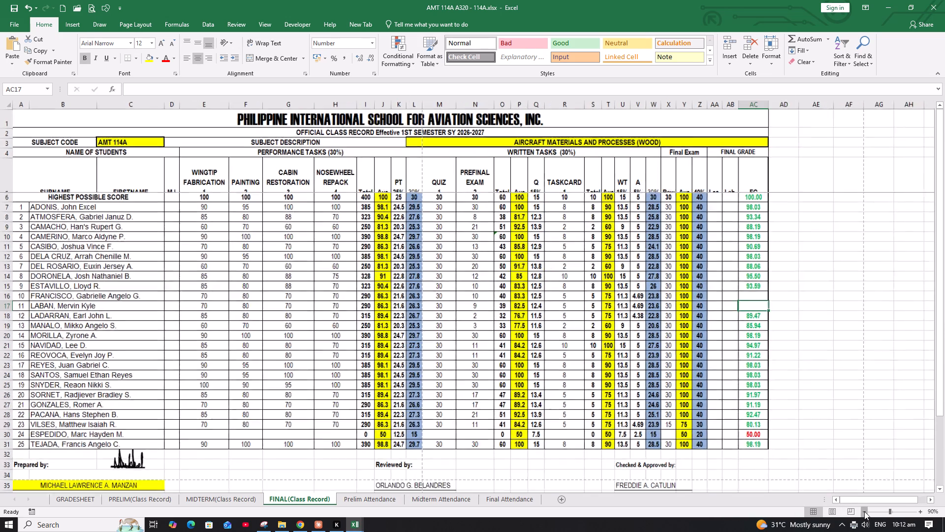
{"action": "left_click", "coordinate": [917, 510]}
{"action": "scroll", "coordinate": [455, 329], "scroll_direction": "up", "scroll_amount": 4}
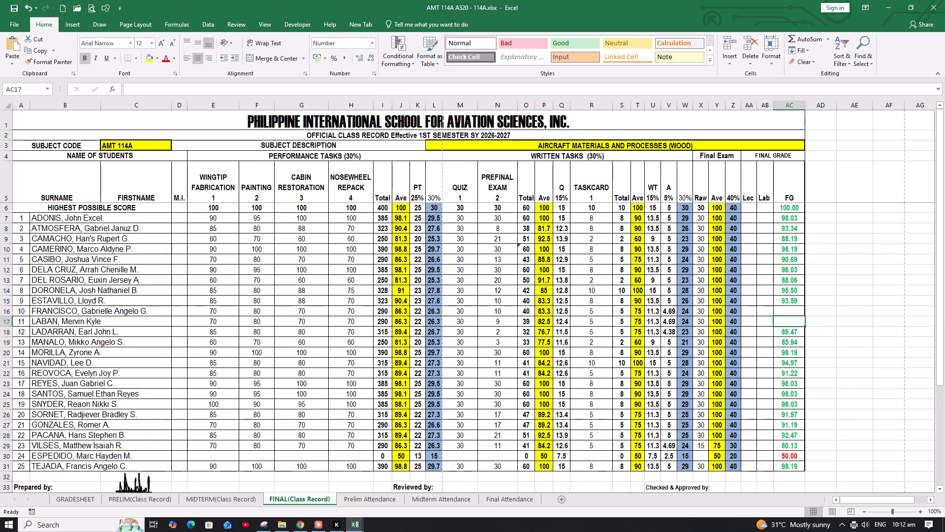
{"action": "left_click", "coordinate": [5, 171]}
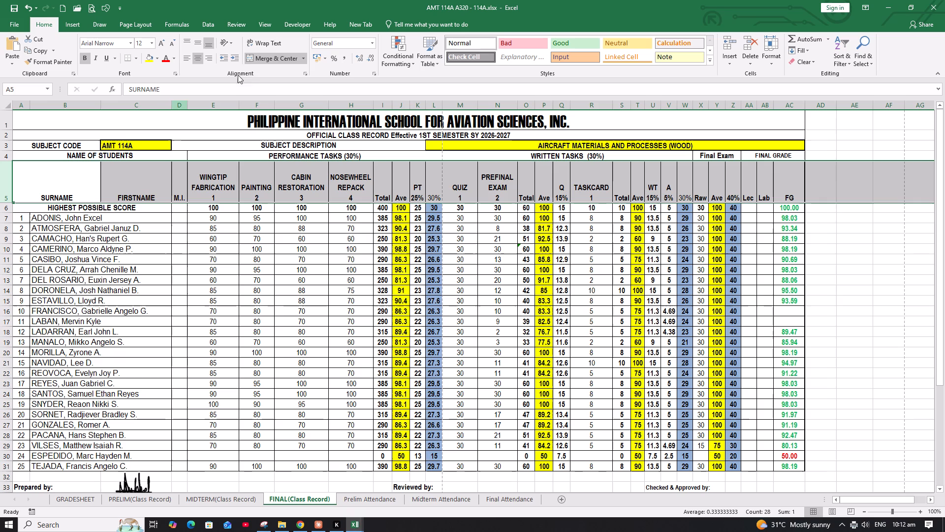
{"action": "left_click", "coordinate": [231, 39]}
{"action": "left_click", "coordinate": [229, 57]}
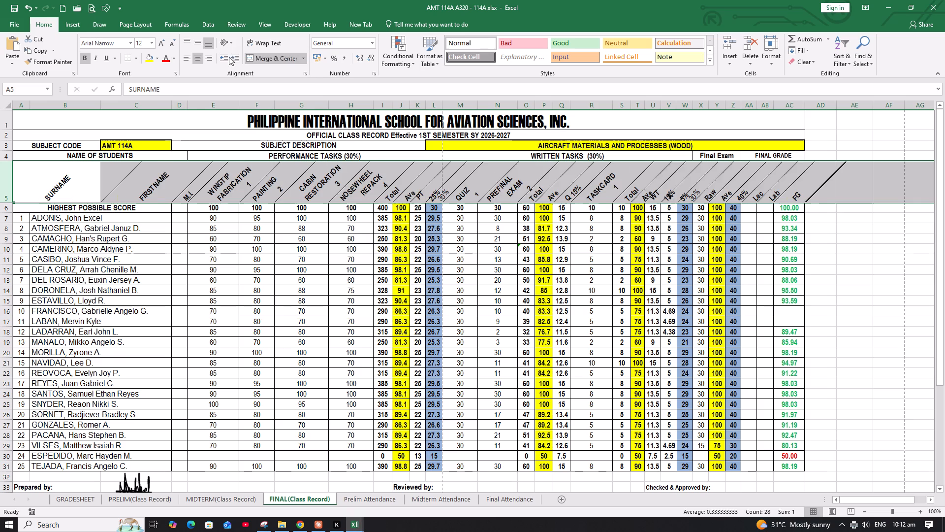
Turn off text wrapping for all the headers in row 5.
{"action": "left_click", "coordinate": [271, 42]}
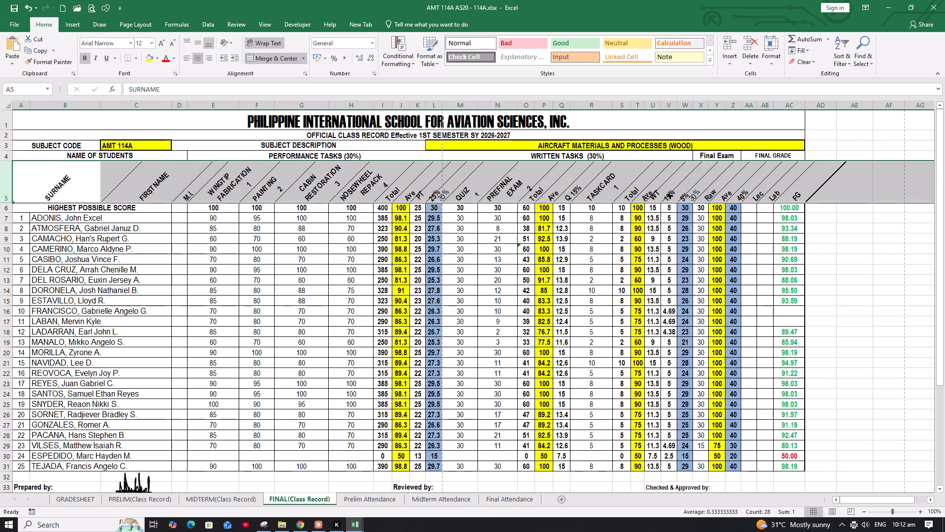
{"action": "left_click", "coordinate": [263, 39]}
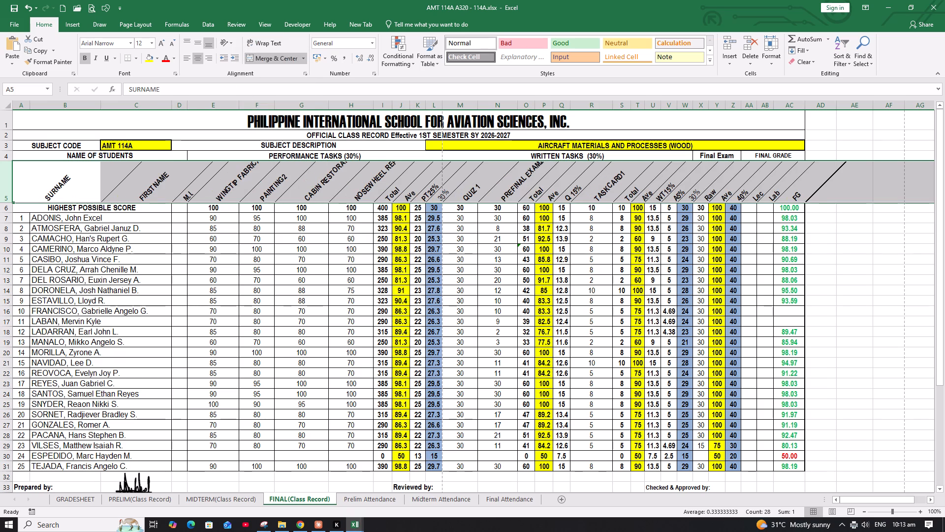
Set the height of header row 5 in the FINAL(Class Record) sheet to 80.
{"action": "right_click", "coordinate": [7, 182]}
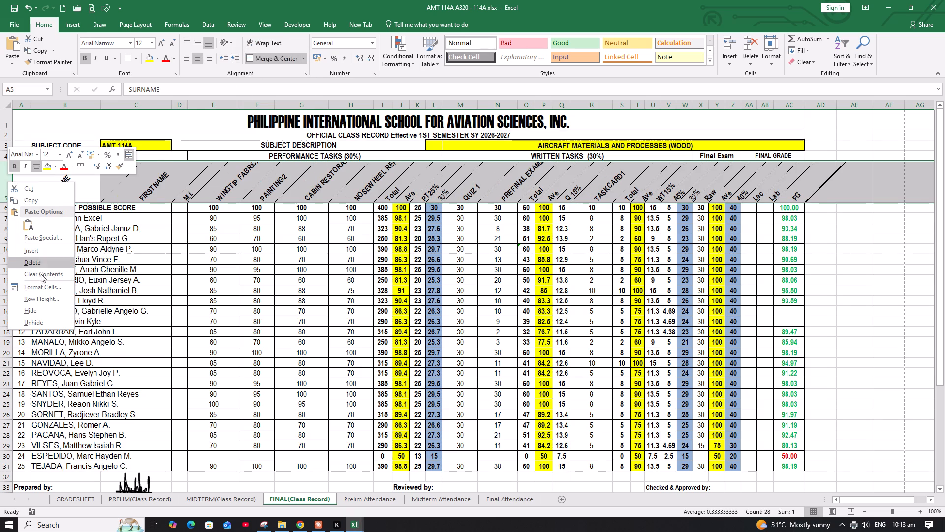
{"action": "left_click", "coordinate": [44, 299]}
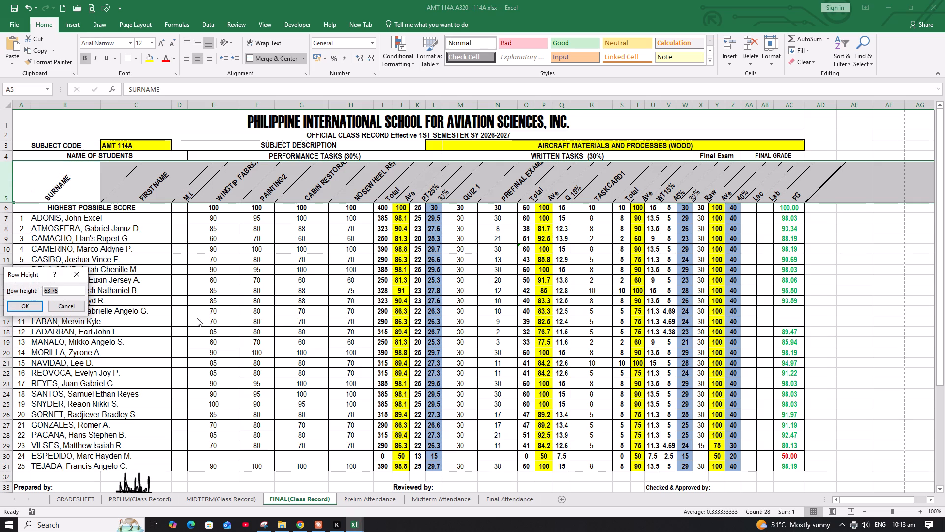
{"action": "type", "text": "80"}
{"action": "key", "text": "Return"}
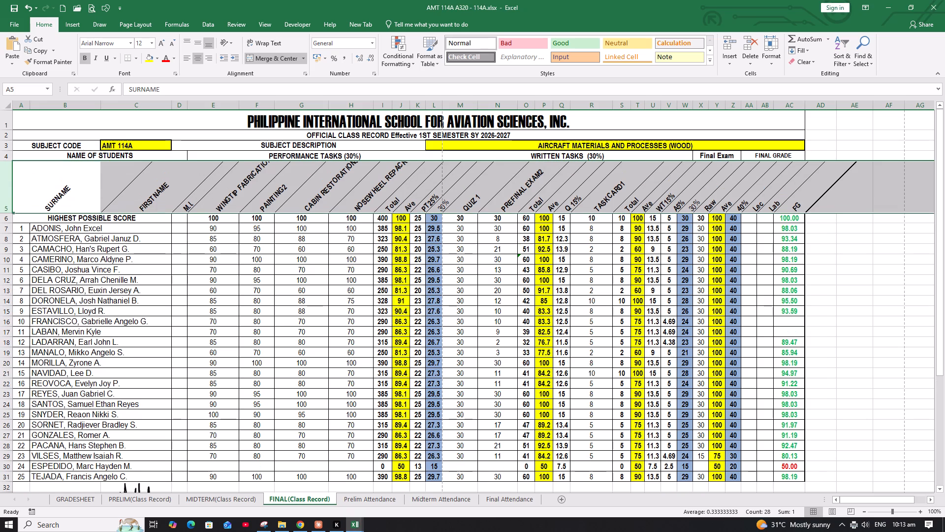
Set the width of performance task columns E through H to 5.
{"action": "left_click", "coordinate": [213, 185]}
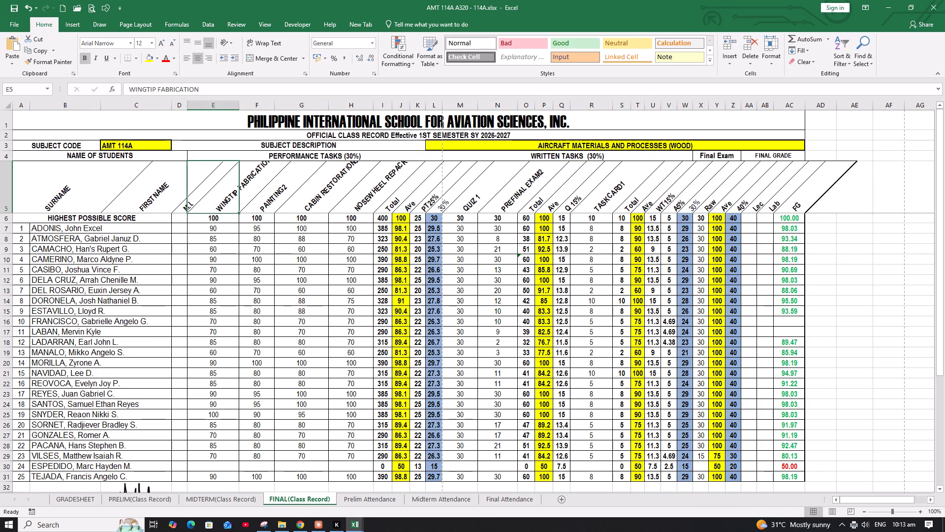
{"action": "left_click_drag", "start_coordinate": [217, 105], "coordinate": [346, 108]}
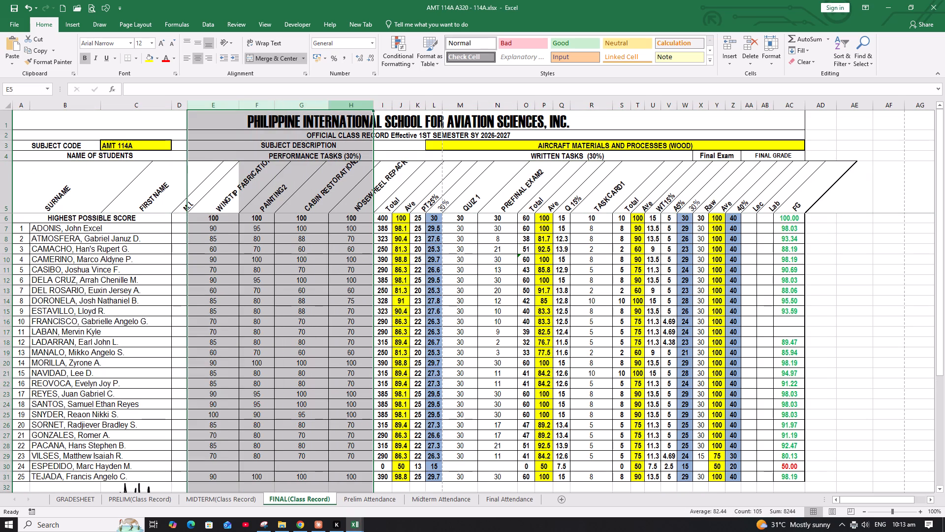
{"action": "right_click", "coordinate": [346, 108]}
{"action": "left_click", "coordinate": [377, 227]}
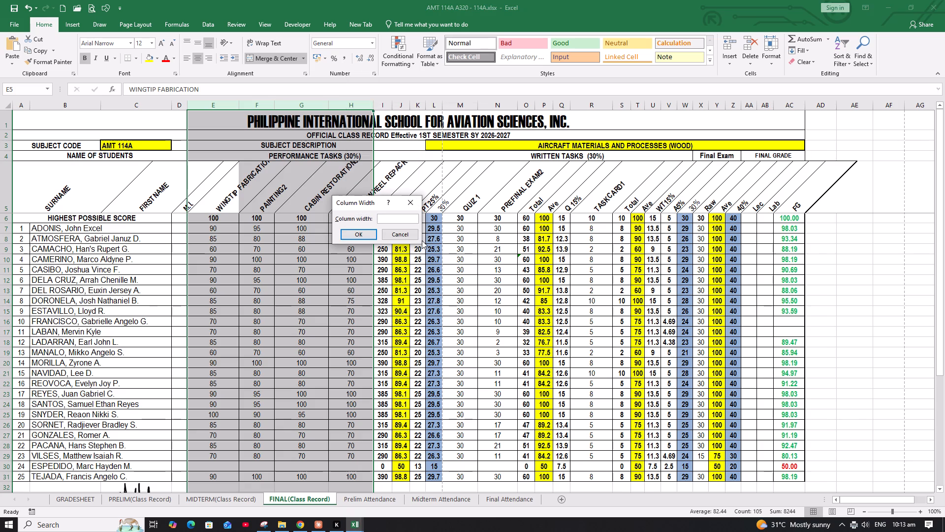
{"action": "key", "text": "5"}
{"action": "key", "text": "Return"}
{"action": "left_click", "coordinate": [388, 257]}
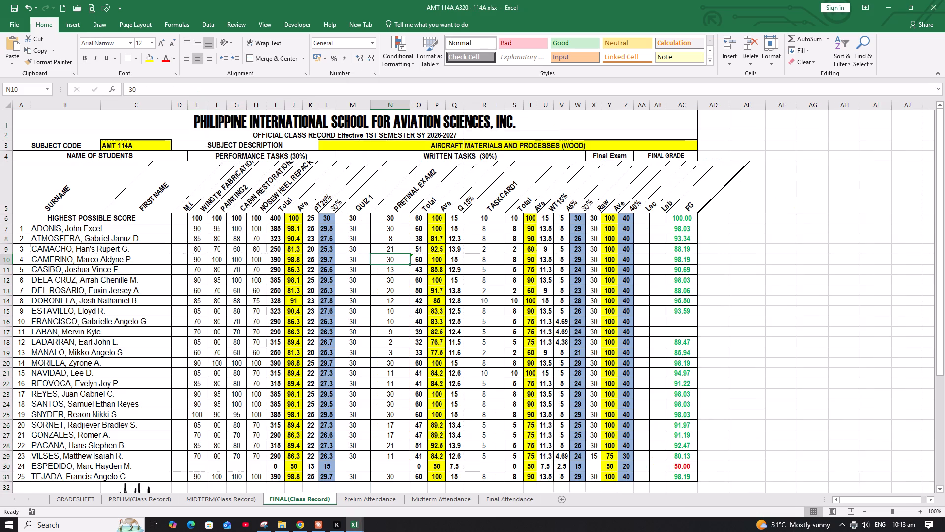
Set the width of the QUIZ 1 and PREFINAL EXAM2 columns, M and N, to 5.
{"action": "left_click_drag", "start_coordinate": [365, 107], "coordinate": [391, 107]}
{"action": "right_click", "coordinate": [391, 107]}
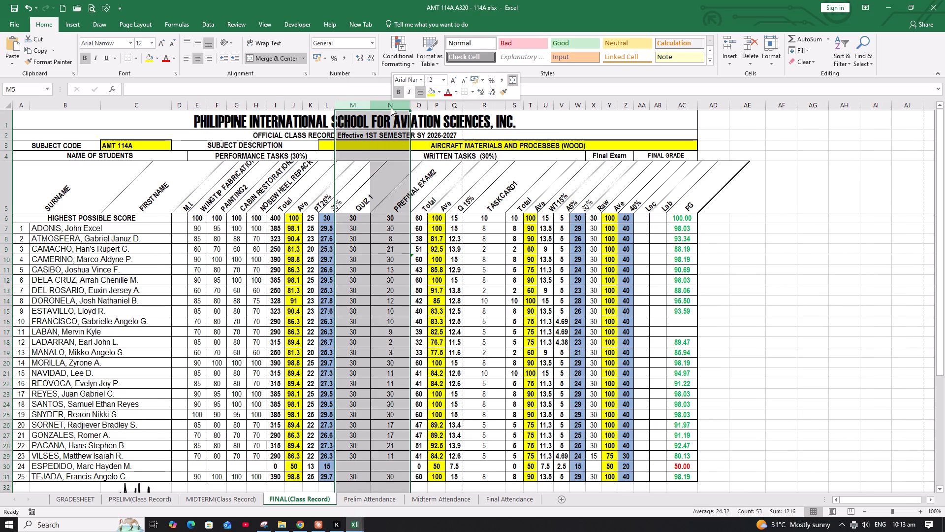
{"action": "left_click_drag", "start_coordinate": [413, 233], "coordinate": [415, 226]}
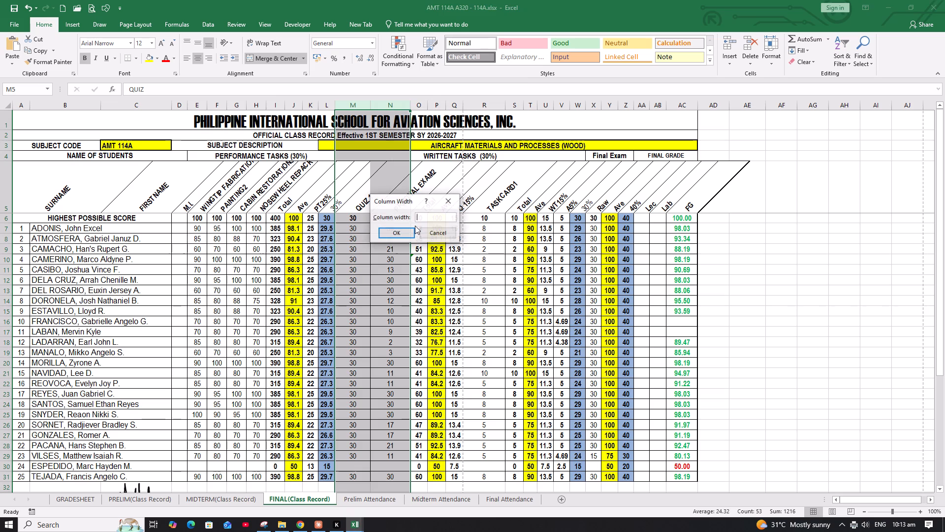
{"action": "key", "text": "5"}
{"action": "key", "text": "Return"}
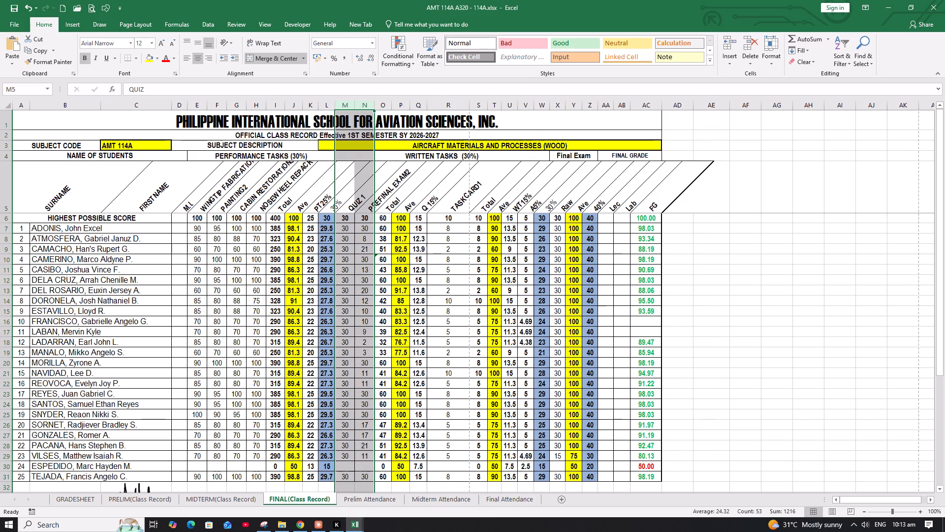
Set the width of the TASKCARD1 column, R, to 5.
{"action": "left_click", "coordinate": [453, 108]}
{"action": "right_click", "coordinate": [453, 108]}
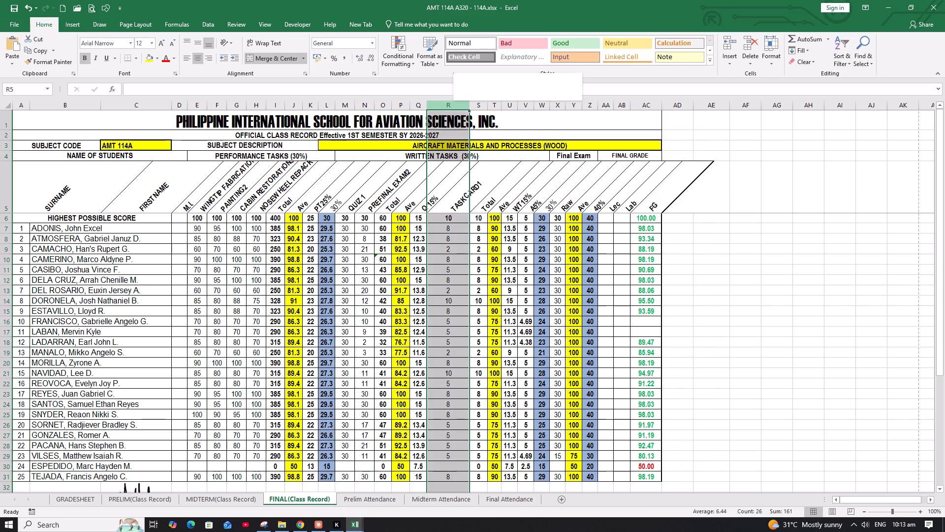
{"action": "left_click", "coordinate": [479, 221]}
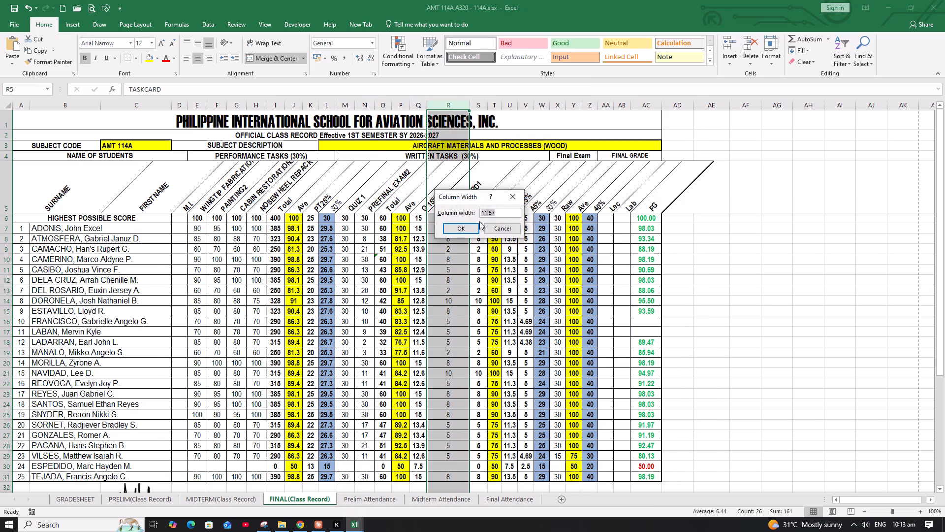
{"action": "key", "text": "5"}
{"action": "key", "text": "Return"}
{"action": "left_click", "coordinate": [491, 226]}
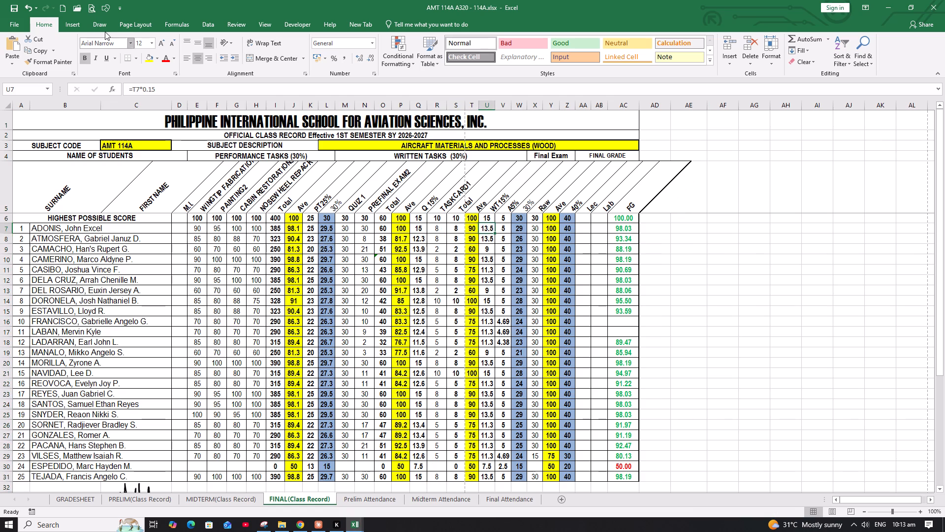
Print one copy of the final class record on Legal 8 1/2 x 14 in paper, with the sheet fitted on one page.
{"action": "left_click", "coordinate": [96, 12]}
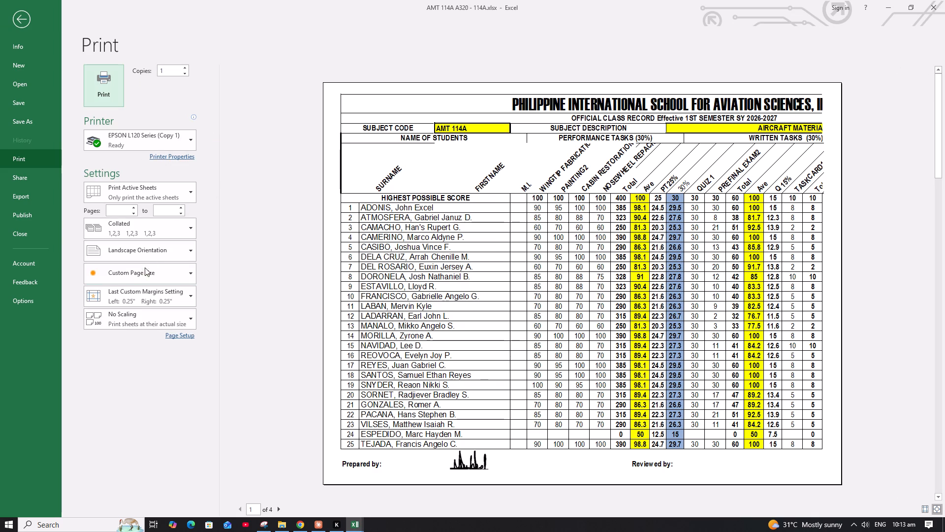
{"action": "left_click", "coordinate": [138, 280]}
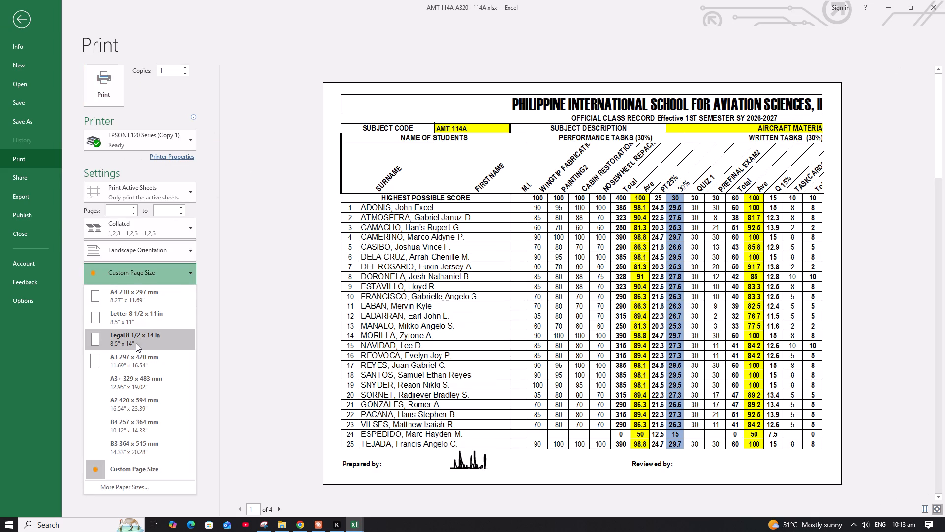
{"action": "left_click", "coordinate": [136, 343]}
{"action": "left_click", "coordinate": [141, 321]}
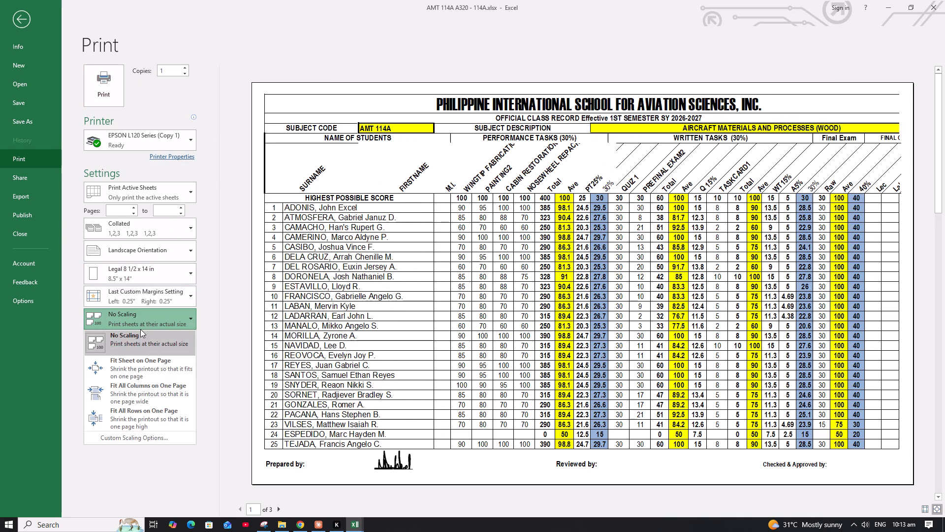
{"action": "left_click", "coordinate": [133, 371]}
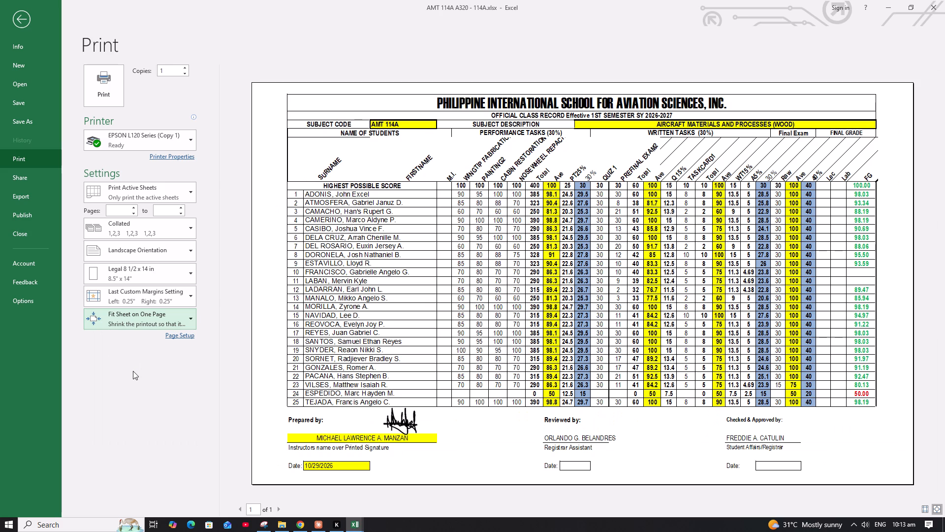
{"action": "left_click", "coordinate": [100, 84]}
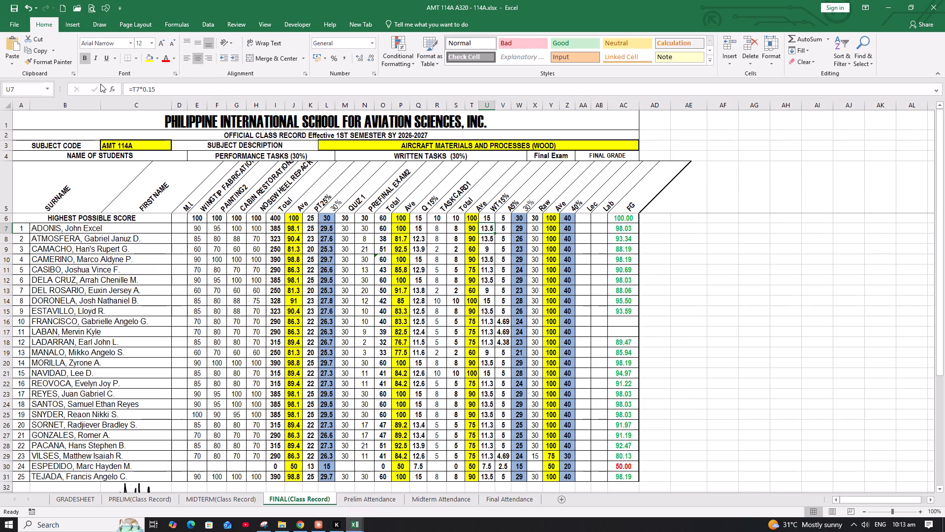
Save the AMT 114A A320 workbook, close it from its GRADESHEET sheet and return to the FINAL folder in File Explorer.
{"action": "left_click", "coordinate": [13, 9]}
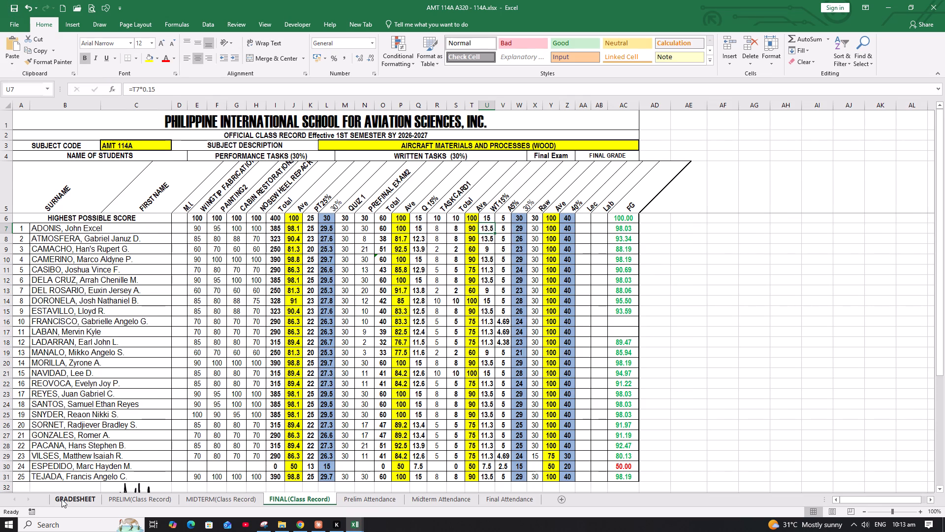
{"action": "left_click", "coordinate": [62, 499]}
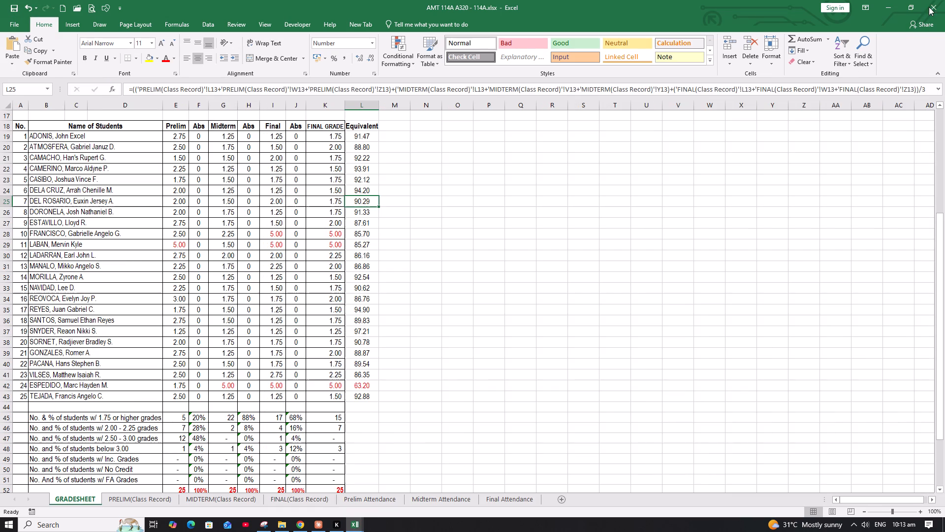
{"action": "left_click", "coordinate": [929, 7]}
{"action": "left_click", "coordinate": [277, 531]}
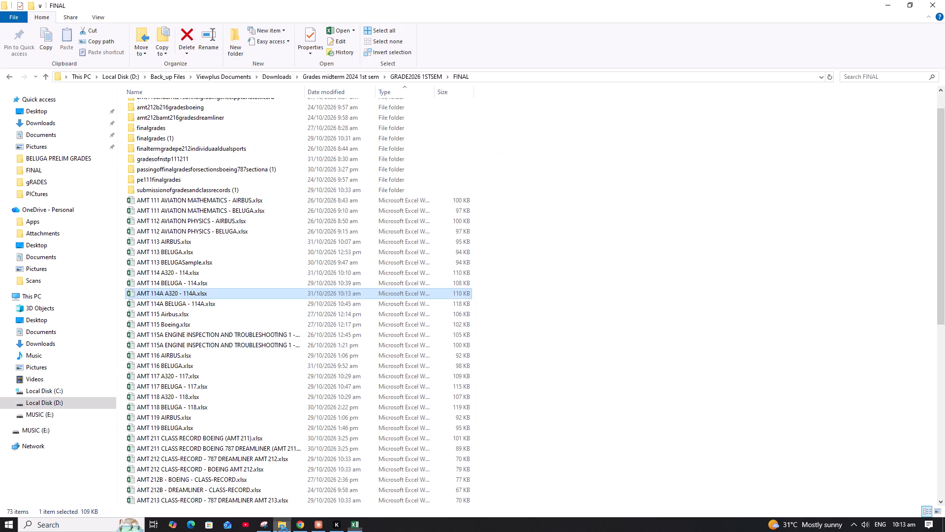
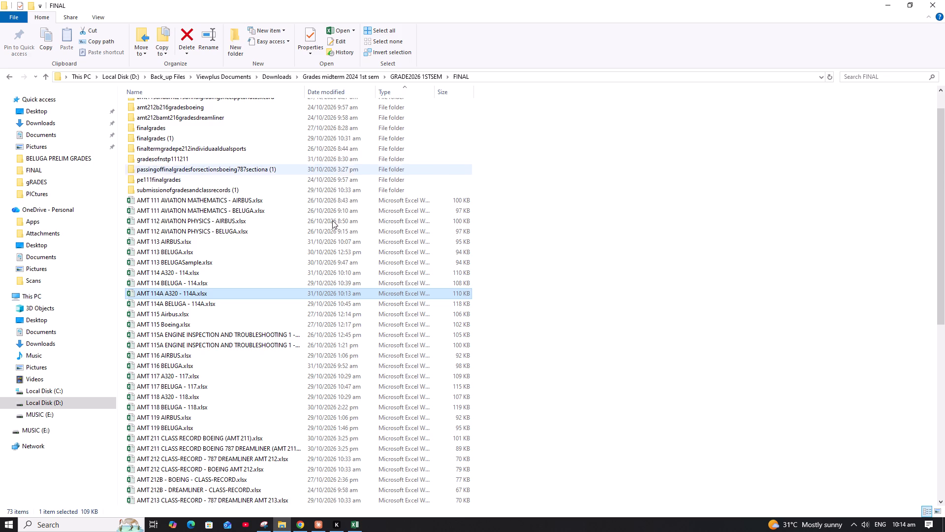
Open the AMT 116 AIRBUS workbook from the FINAL folder, enable editing and go to its GRADESHEET sheet.
{"action": "left_click", "coordinate": [177, 356]}
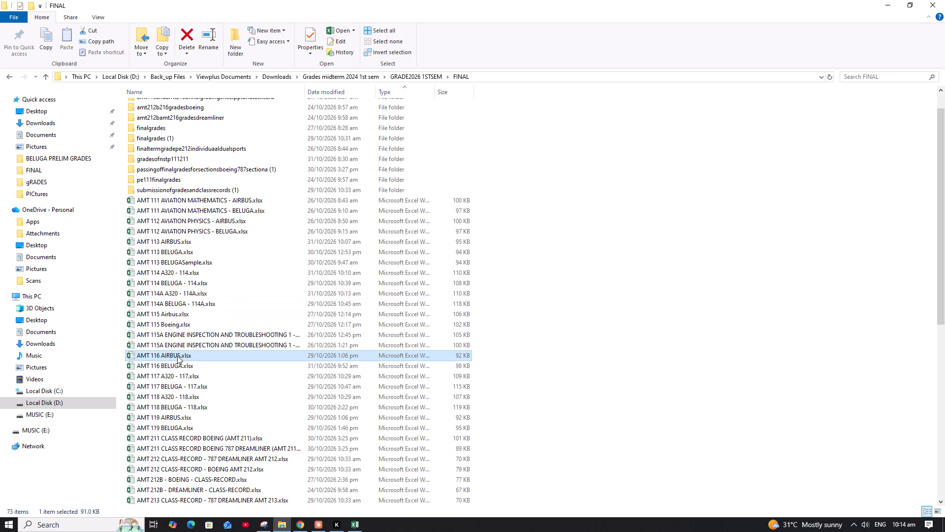
{"action": "double_click", "coordinate": [177, 356]}
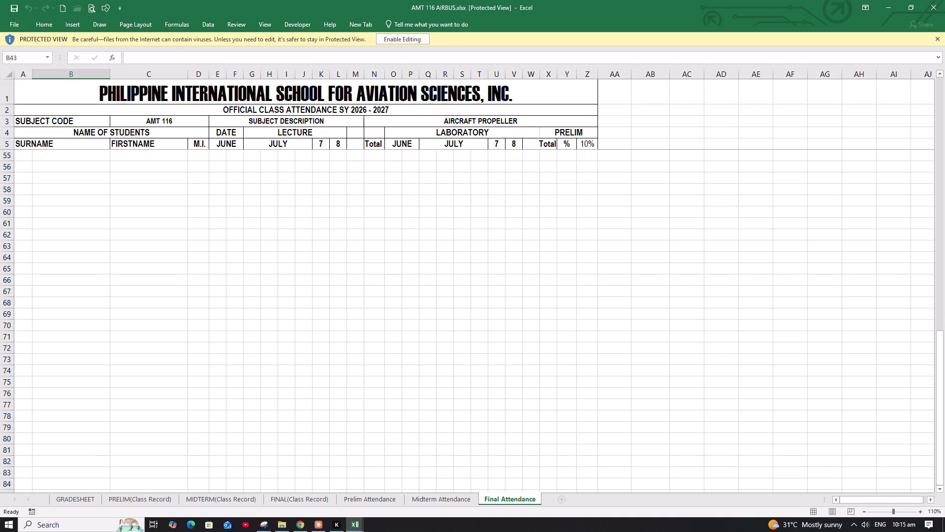
{"action": "left_click", "coordinate": [402, 38]}
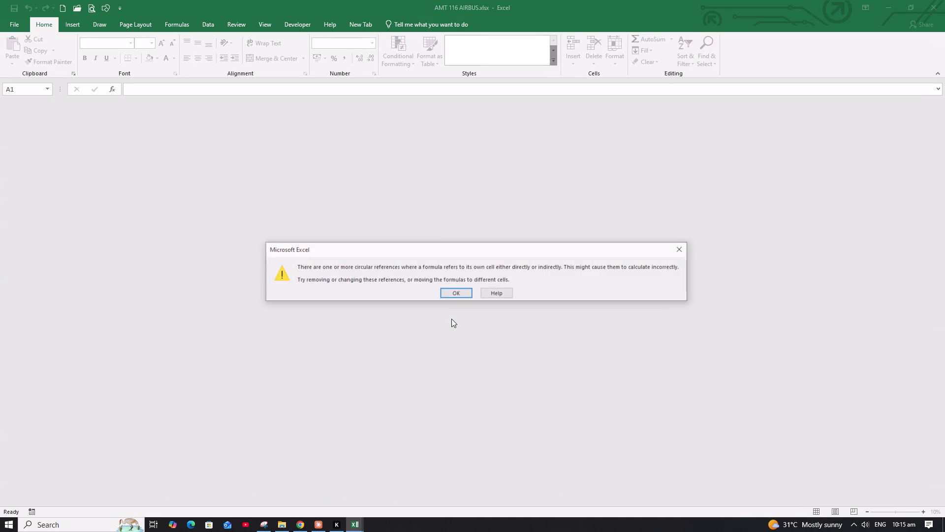
{"action": "left_click", "coordinate": [457, 293]}
{"action": "scroll", "coordinate": [457, 293], "scroll_direction": "up", "scroll_amount": 2}
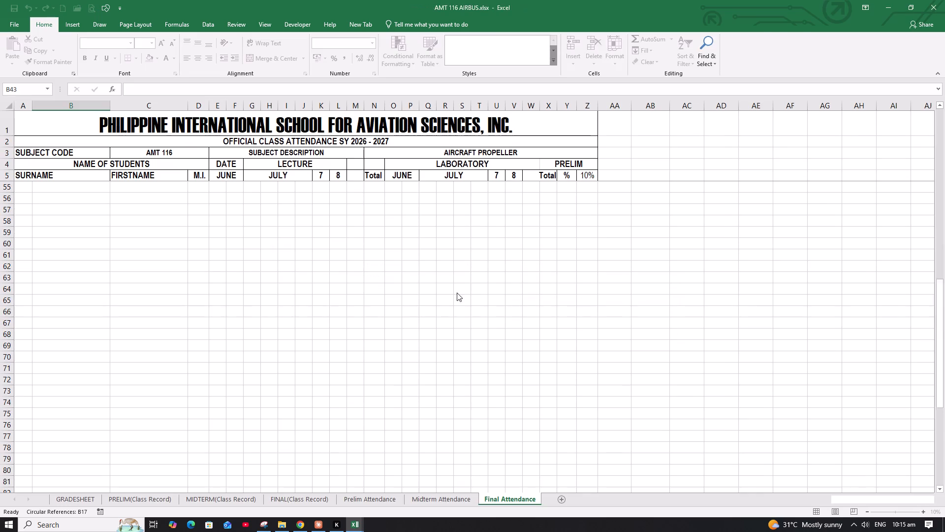
{"action": "scroll", "coordinate": [457, 293], "scroll_direction": "up", "scroll_amount": 19}
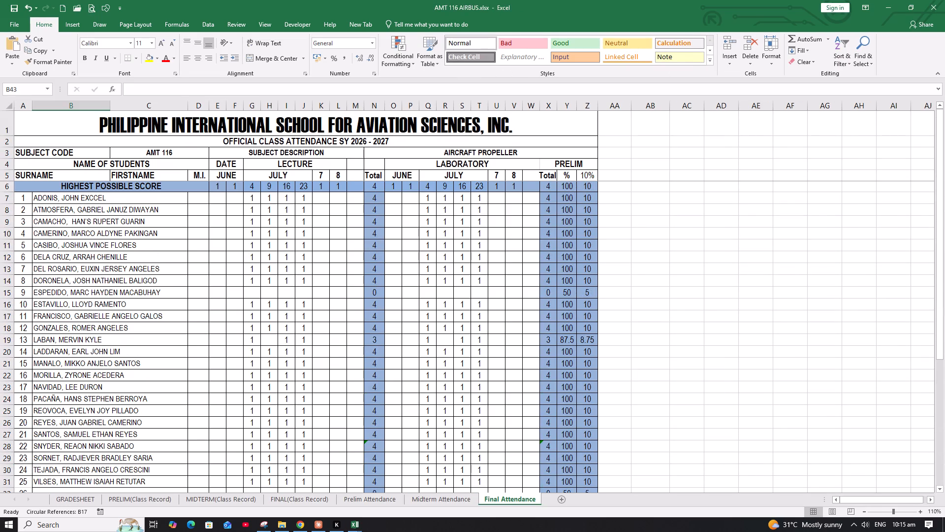
{"action": "left_click", "coordinate": [74, 501]}
Left-align and middle-align the instructor's name in cell A60 of the grade sheet's signature block.
{"action": "scroll", "coordinate": [165, 430], "scroll_direction": "up", "scroll_amount": 5}
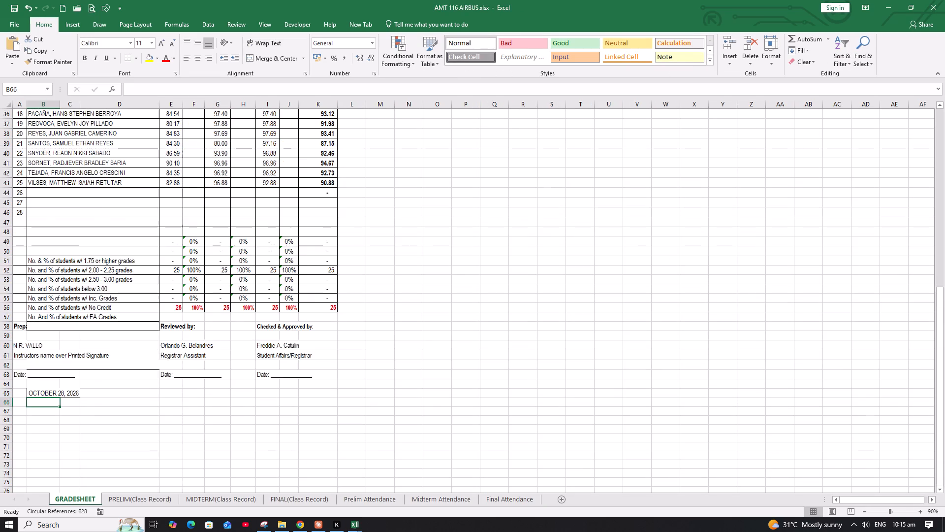
{"action": "scroll", "coordinate": [165, 430], "scroll_direction": "up", "scroll_amount": 16}
{"action": "scroll", "coordinate": [165, 430], "scroll_direction": "down", "scroll_amount": 9}
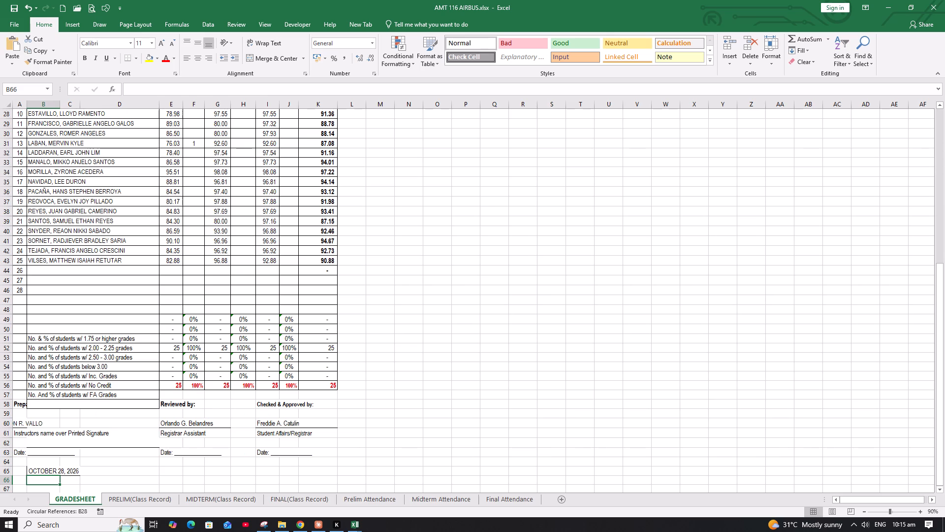
{"action": "left_click", "coordinate": [18, 425]}
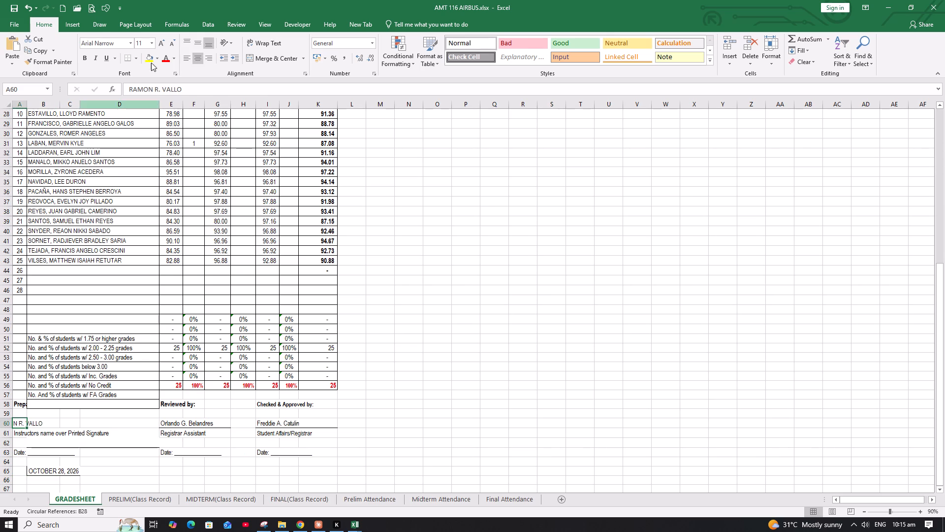
{"action": "left_click", "coordinate": [189, 58]}
{"action": "left_click", "coordinate": [196, 42]}
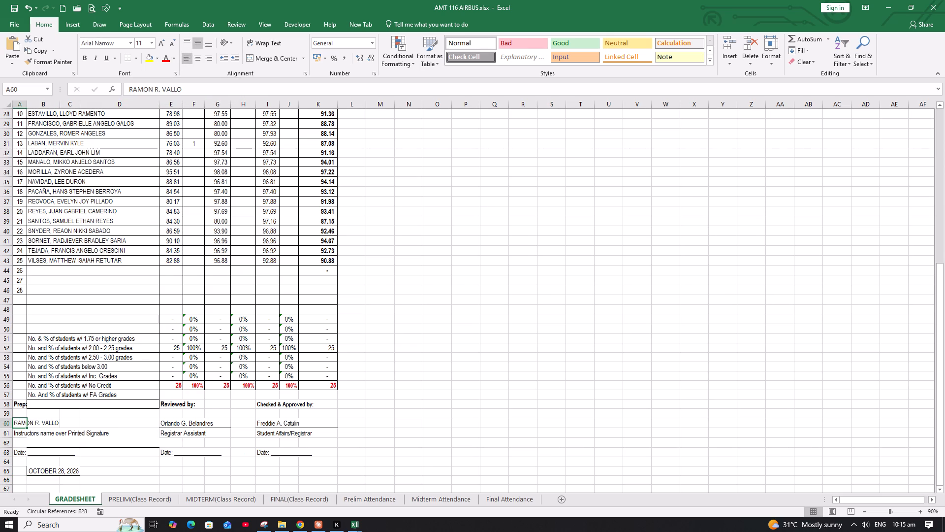
Delete the unused student rows 44 to 48 below the last student in the grade sheet.
{"action": "left_click_drag", "start_coordinate": [7, 269], "coordinate": [7, 286]}
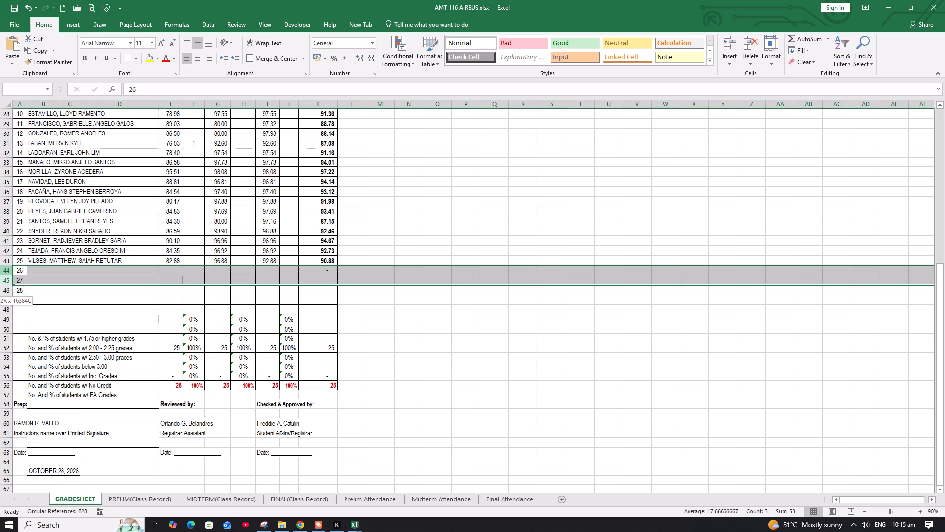
{"action": "left_click_drag", "start_coordinate": [7, 286], "coordinate": [4, 309]}
{"action": "right_click", "coordinate": [4, 309]}
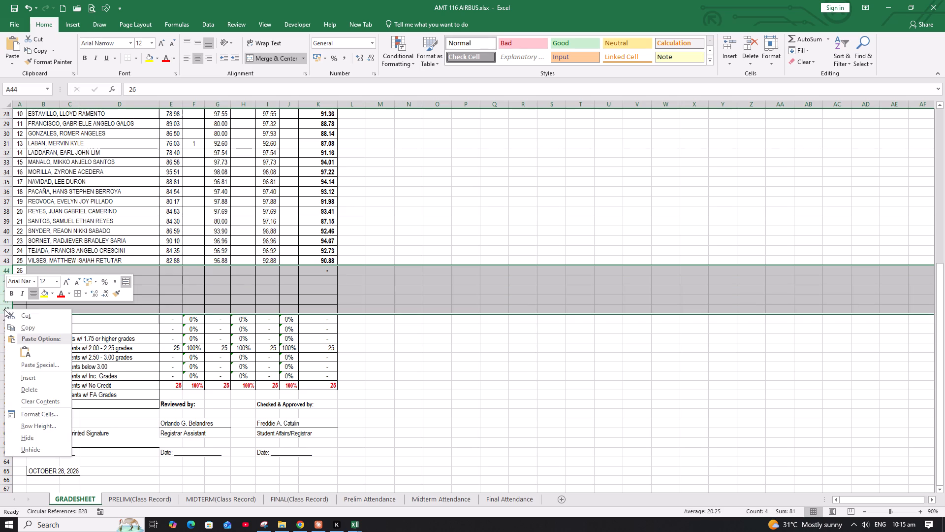
{"action": "left_click", "coordinate": [32, 388]}
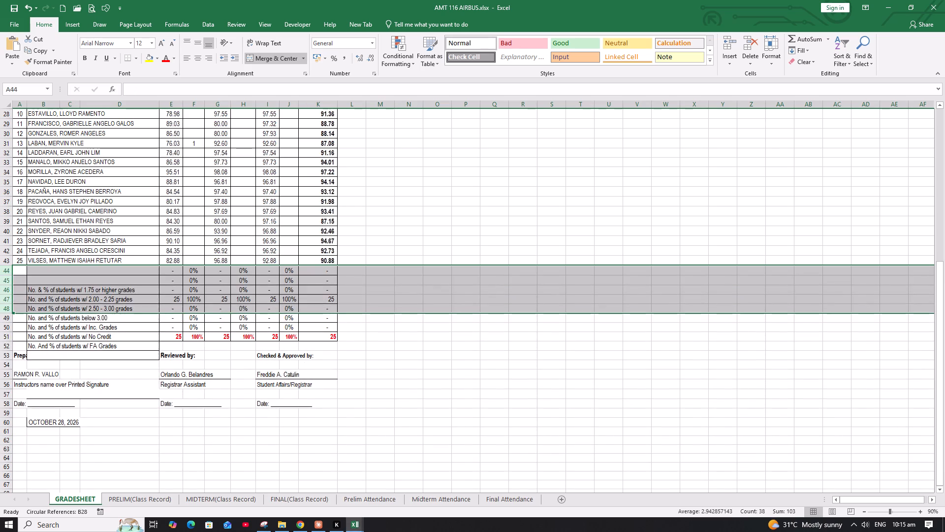
{"action": "left_click", "coordinate": [132, 287]}
Check the Prelim formula in E19 of the AMT 116 AIRBUS grade sheet and of GRADESHEET (2) in AMT 113 AIRBUS.
{"action": "scroll", "coordinate": [132, 287], "scroll_direction": "up", "scroll_amount": 6}
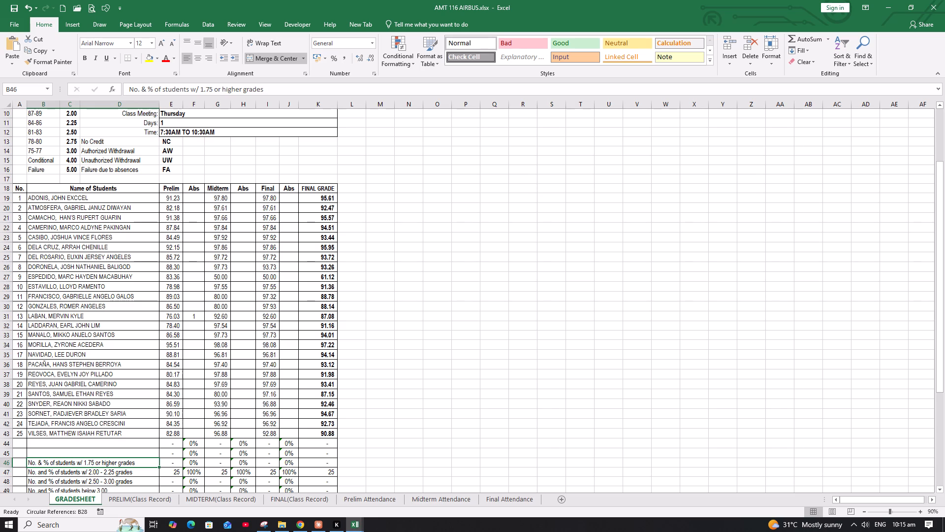
{"action": "left_click", "coordinate": [173, 200]}
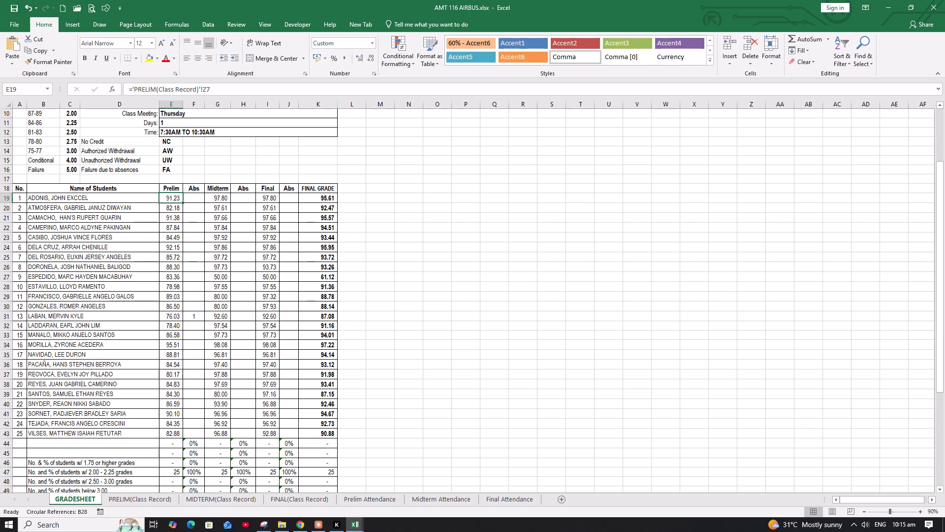
{"action": "scroll", "coordinate": [176, 248], "scroll_direction": "up", "scroll_amount": 1}
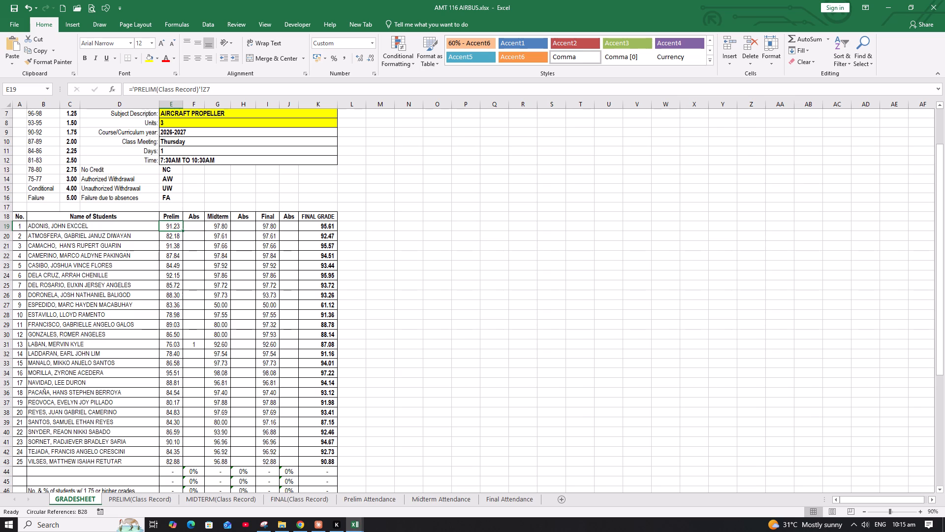
{"action": "left_click", "coordinate": [352, 527]}
{"action": "left_click", "coordinate": [337, 505]}
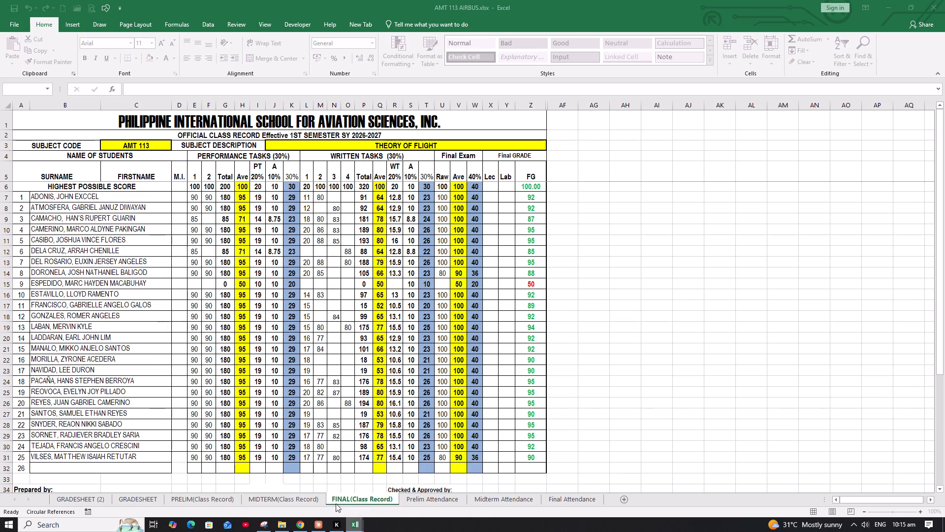
{"action": "left_click", "coordinate": [63, 498]}
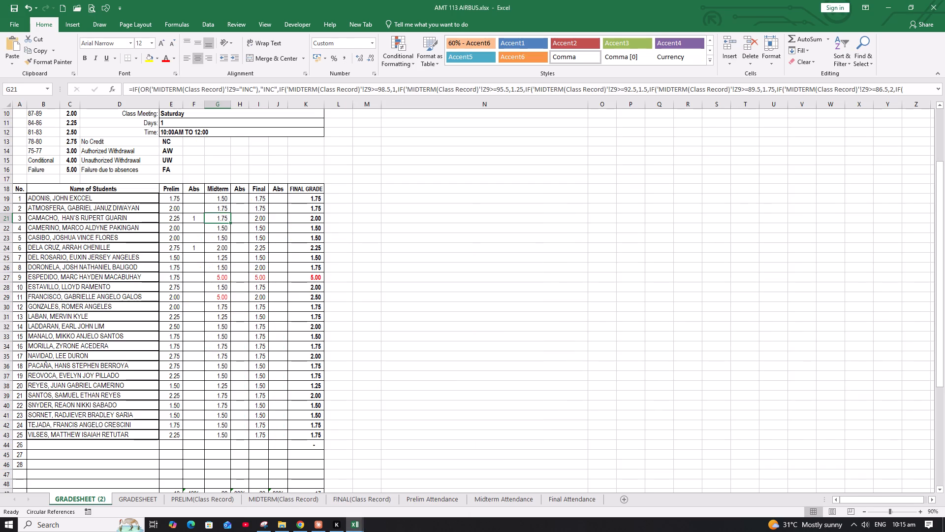
{"action": "left_click", "coordinate": [170, 198]}
Apply All Borders to the student names in rows 19 to 43 of AMT 113 AIRBUS's GRADESHEET (2).
{"action": "left_click_drag", "start_coordinate": [141, 198], "coordinate": [136, 373]}
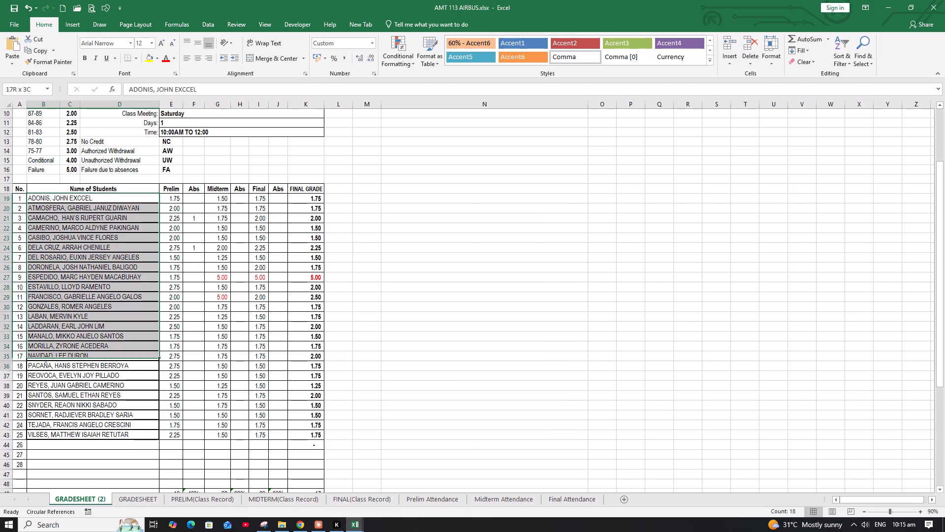
{"action": "left_click_drag", "start_coordinate": [136, 373], "coordinate": [136, 432]}
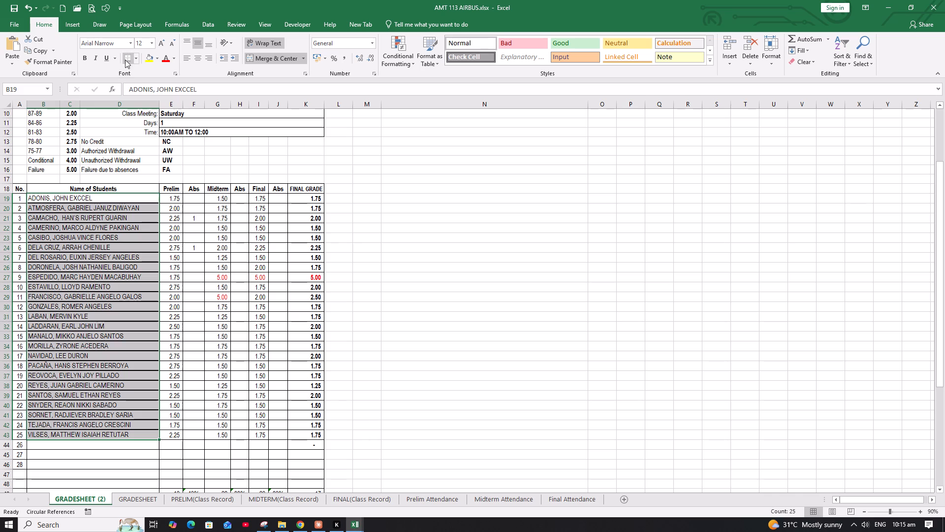
{"action": "left_click", "coordinate": [138, 59]}
{"action": "left_click", "coordinate": [128, 144]}
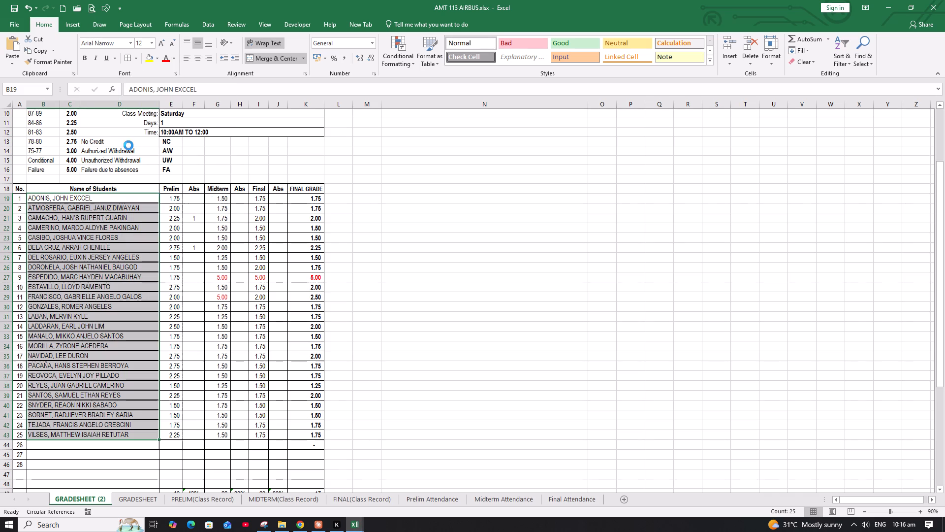
{"action": "left_click", "coordinate": [174, 198]}
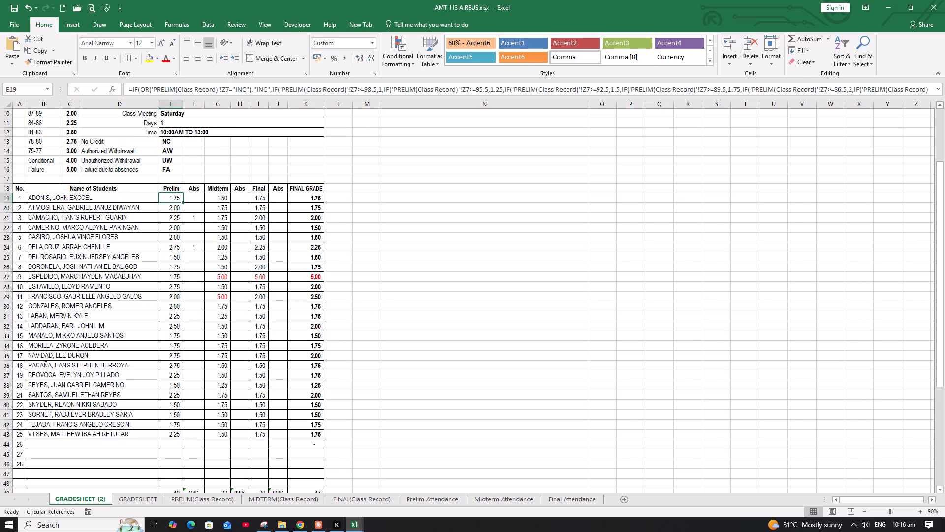
Compare the row 19 Prelim, Midterm and Final formulas in AMT 116 AIRBUS with the Midterm and Final ones in AMT 113 AIRBUS.
{"action": "left_click", "coordinate": [352, 527]}
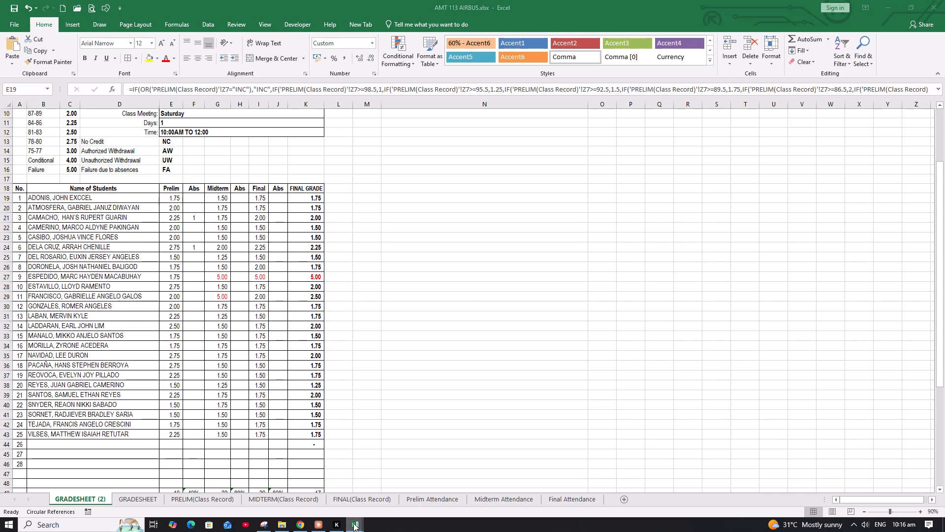
{"action": "left_click", "coordinate": [385, 493]}
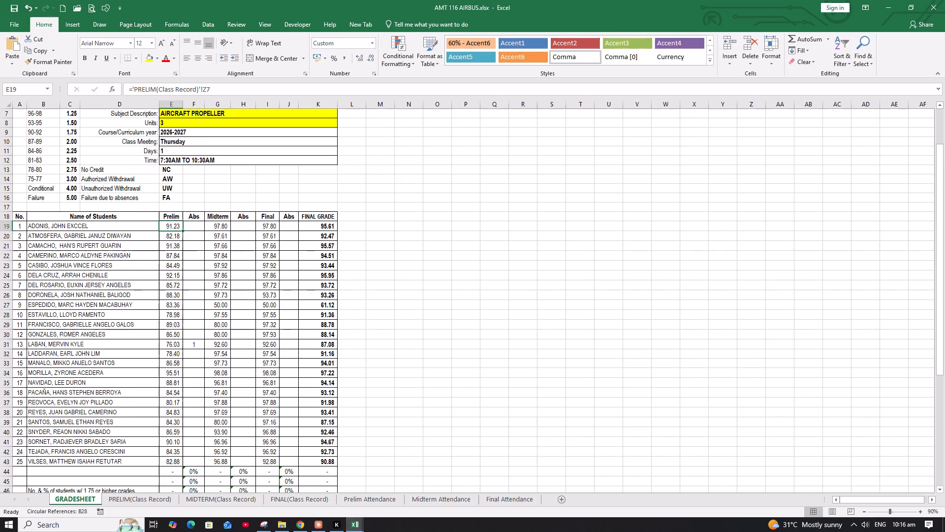
{"action": "left_click", "coordinate": [220, 229]}
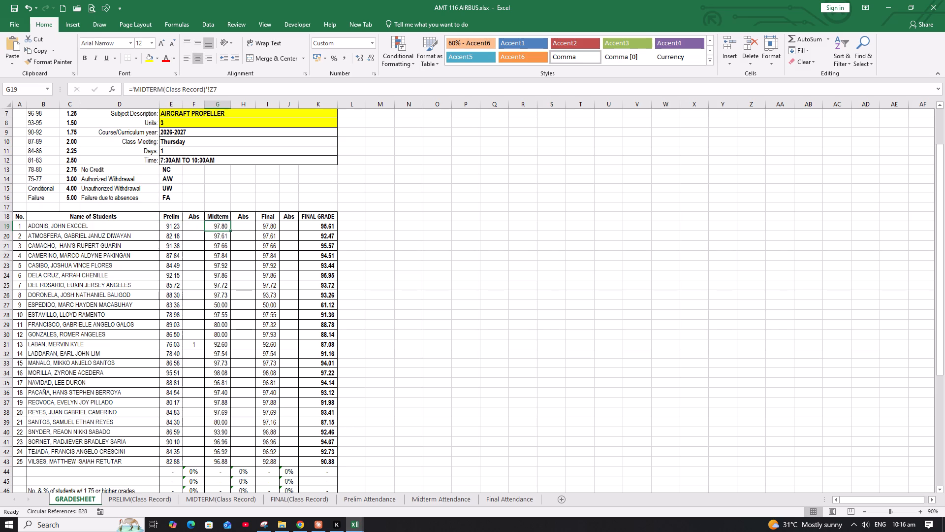
{"action": "left_click", "coordinate": [265, 228]}
{"action": "left_click", "coordinate": [175, 226]}
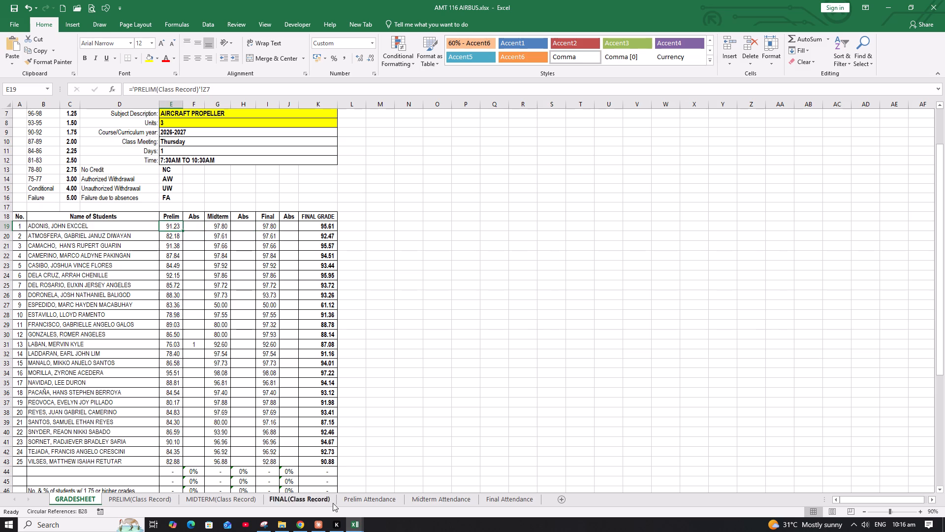
{"action": "left_click", "coordinate": [355, 523]}
{"action": "left_click", "coordinate": [319, 496]}
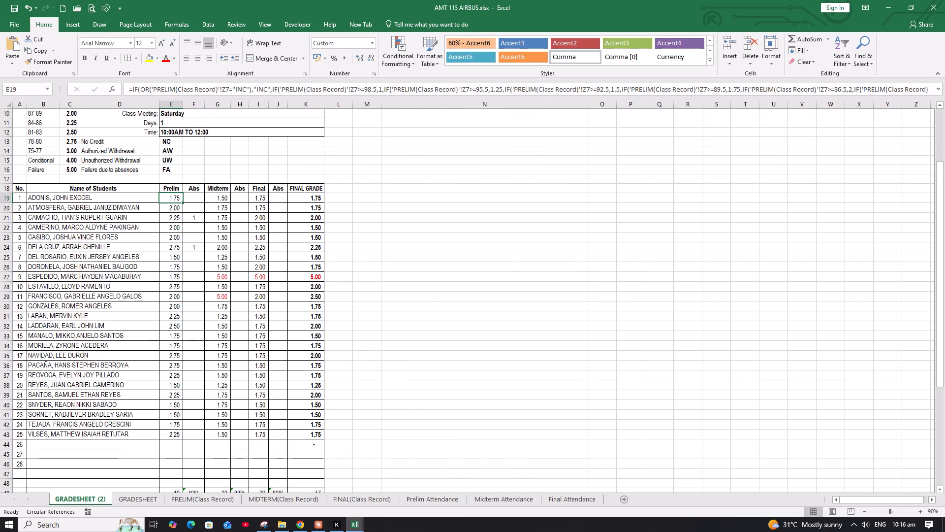
{"action": "left_click", "coordinate": [217, 199]}
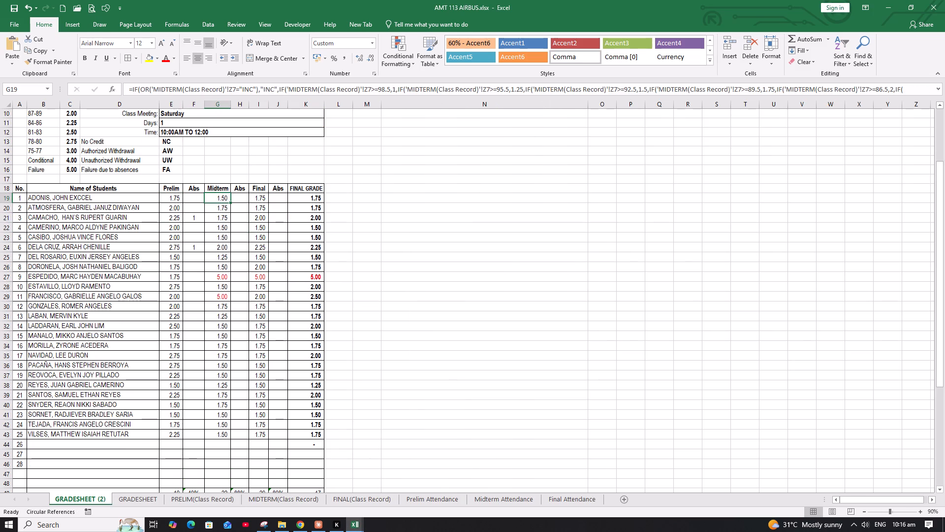
{"action": "left_click", "coordinate": [260, 201]}
Replace the Prelim formula in E19 of AMT 116 AIRBUS with the nested IF formula copied from E19 of AMT 113 AIRBUS's GRADESHEET (2).
{"action": "left_click", "coordinate": [182, 200]}
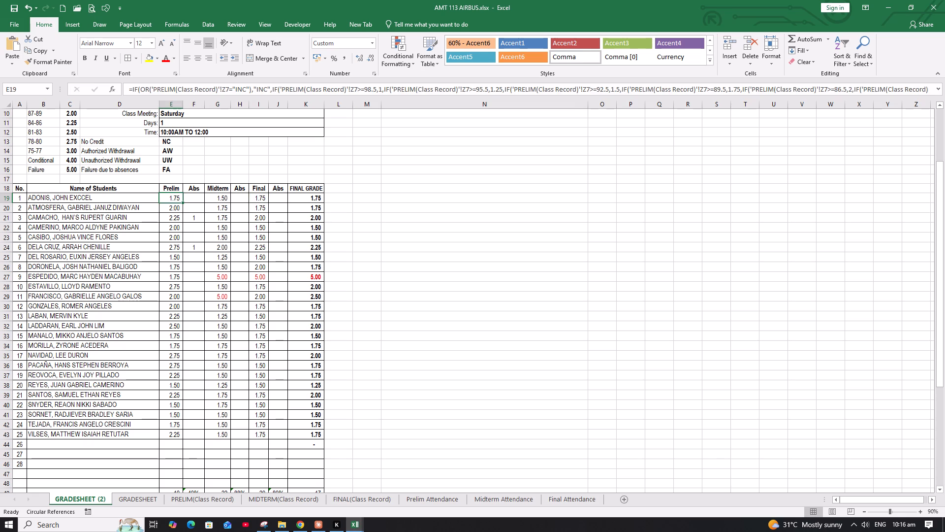
{"action": "left_click", "coordinate": [227, 89]}
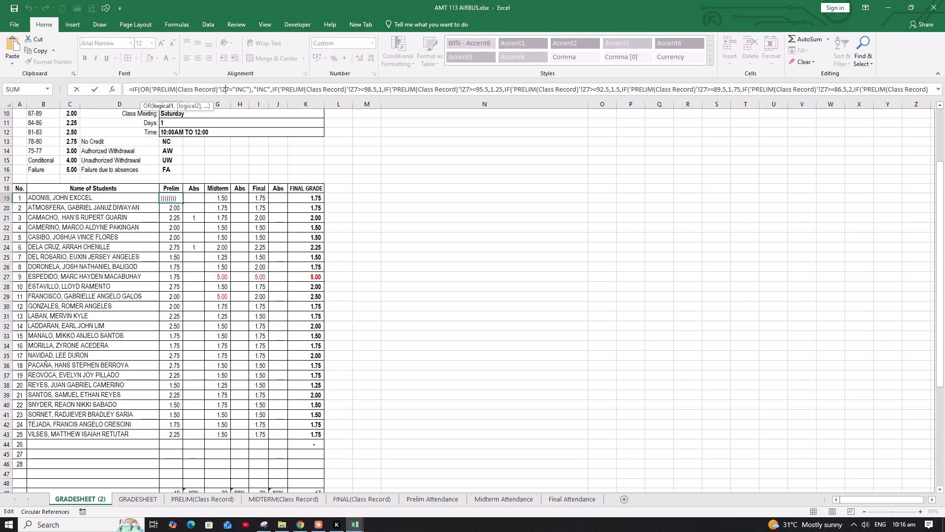
{"action": "key", "text": "ctrl+a"}
{"action": "key", "text": "ctrl+c"}
{"action": "key", "text": "ctrl+c"}
{"action": "key", "text": "Escape"}
{"action": "key", "text": "Escape"}
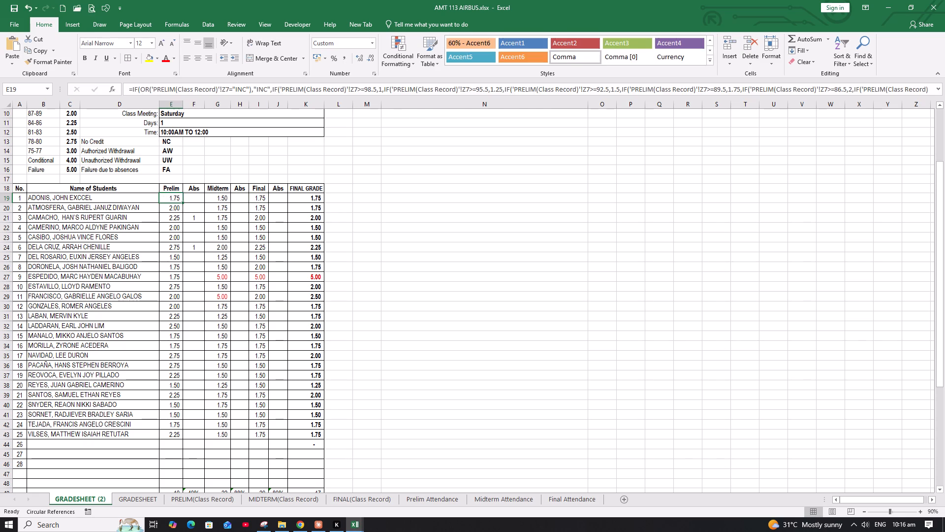
{"action": "key", "text": "Escape"}
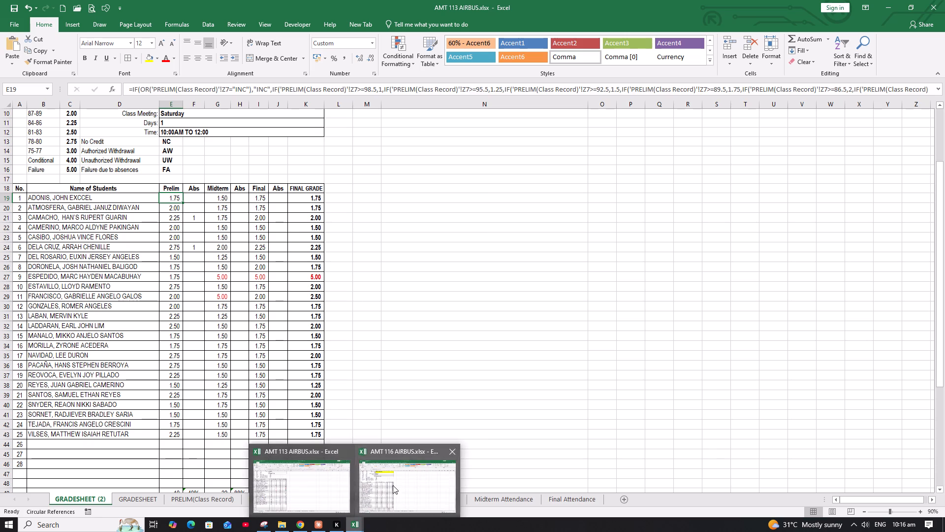
{"action": "left_click", "coordinate": [393, 485]}
{"action": "left_click", "coordinate": [244, 91]}
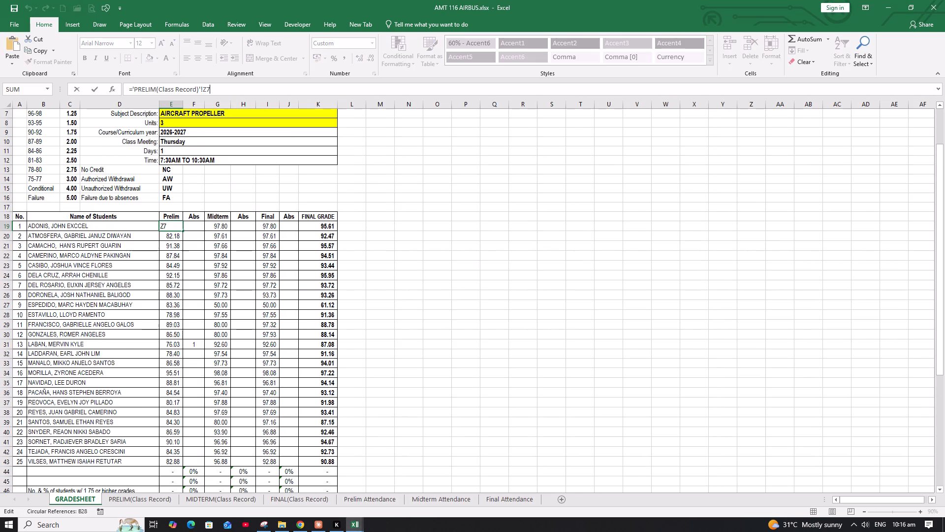
{"action": "key", "text": "ctrl+a"}
{"action": "key", "text": "ctrl+v"}
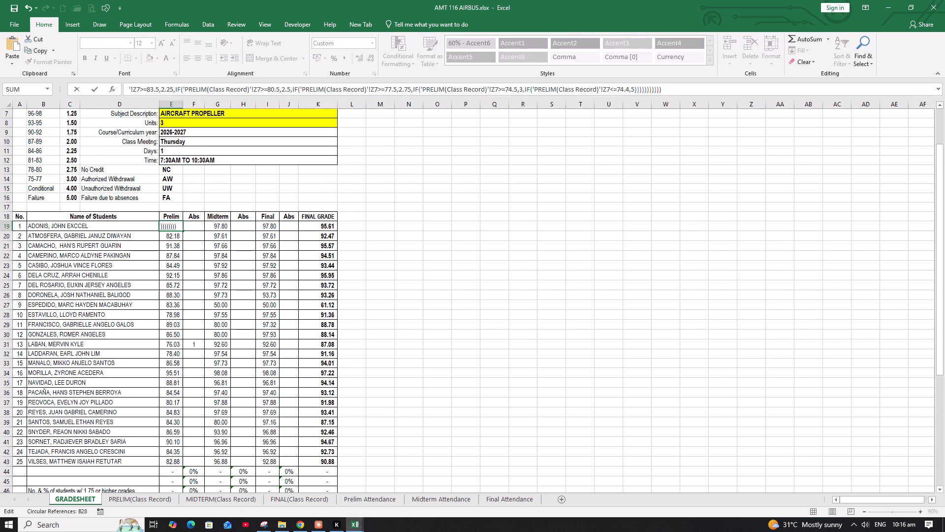
{"action": "key", "text": "Return"}
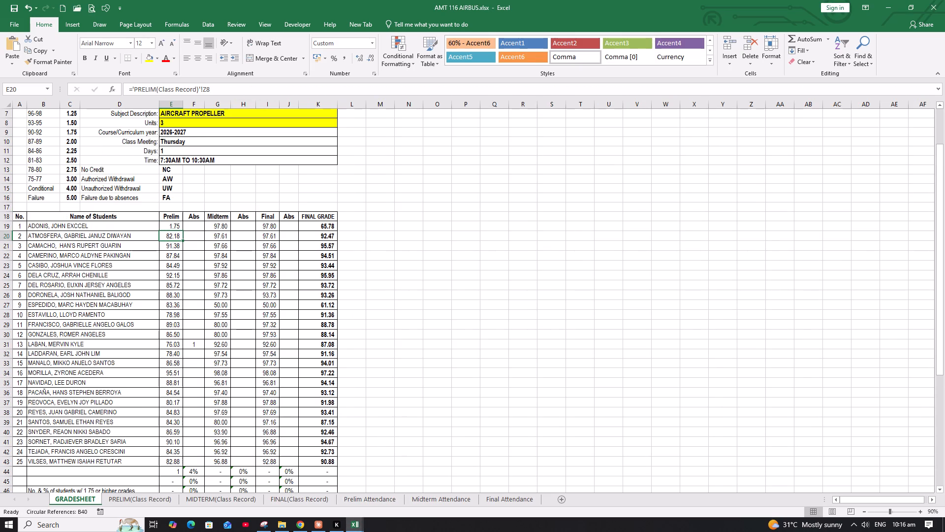
Replace the Midterm formula in G19 of AMT 116 AIRBUS with the nested IF formula copied from G19 of AMT 113 AIRBUS's GRADESHEET (2).
{"action": "left_click", "coordinate": [228, 226]}
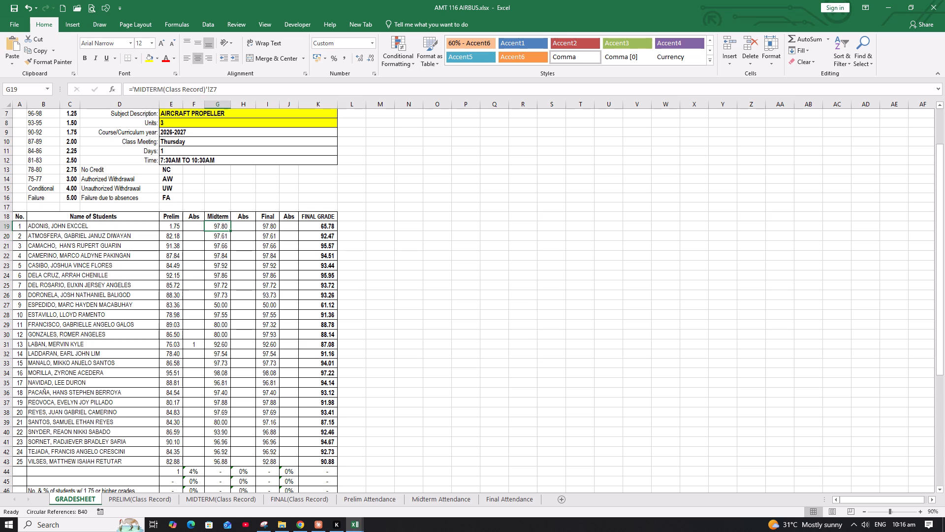
{"action": "left_click", "coordinate": [352, 526]}
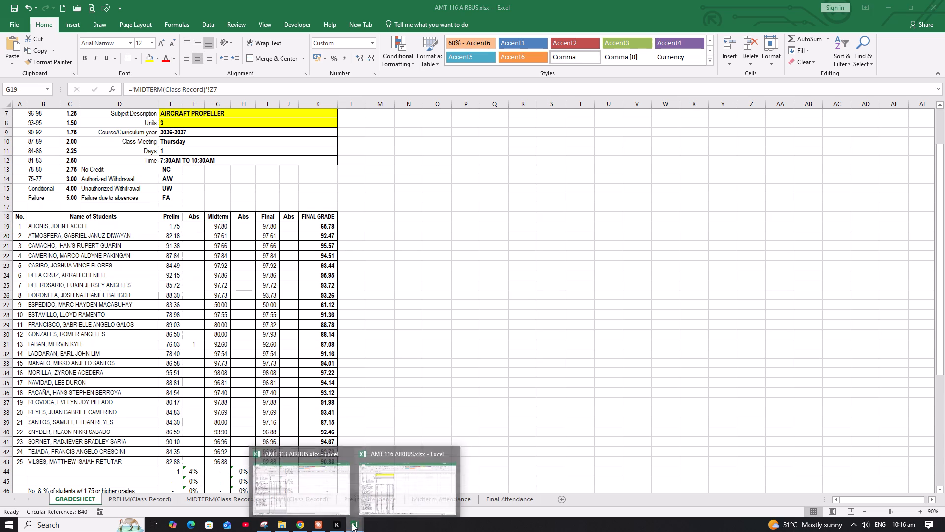
{"action": "left_click", "coordinate": [318, 501]}
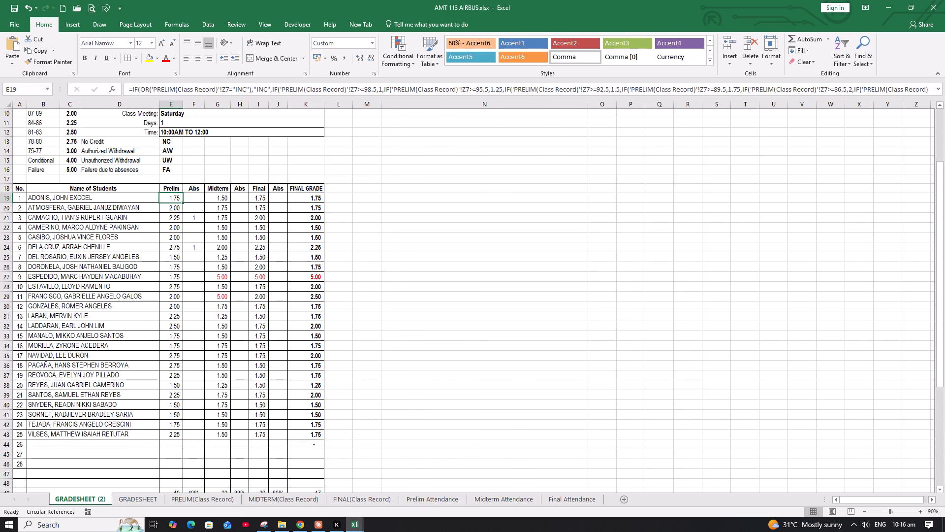
{"action": "left_click", "coordinate": [221, 196]}
{"action": "left_click", "coordinate": [231, 89]}
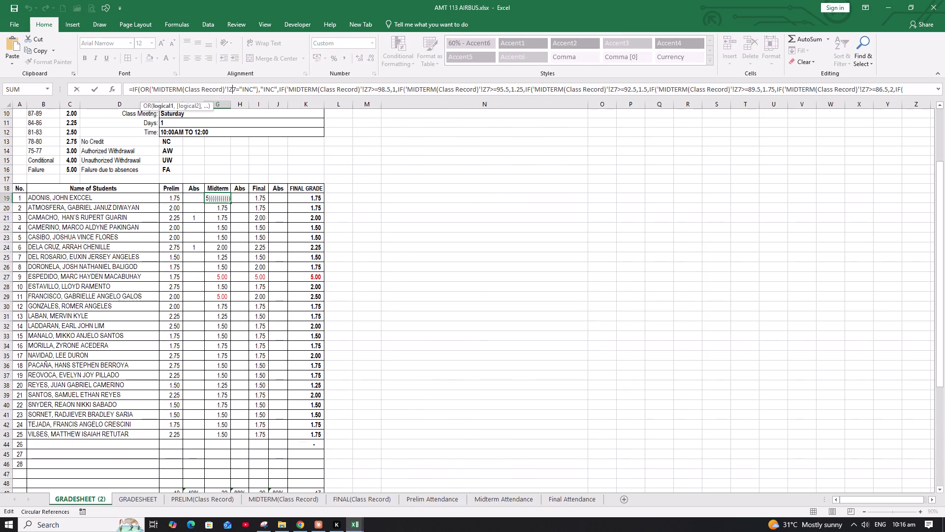
{"action": "key", "text": "ctrl+a"}
{"action": "key", "text": "ctrl+c"}
{"action": "key", "text": "ctrl+c"}
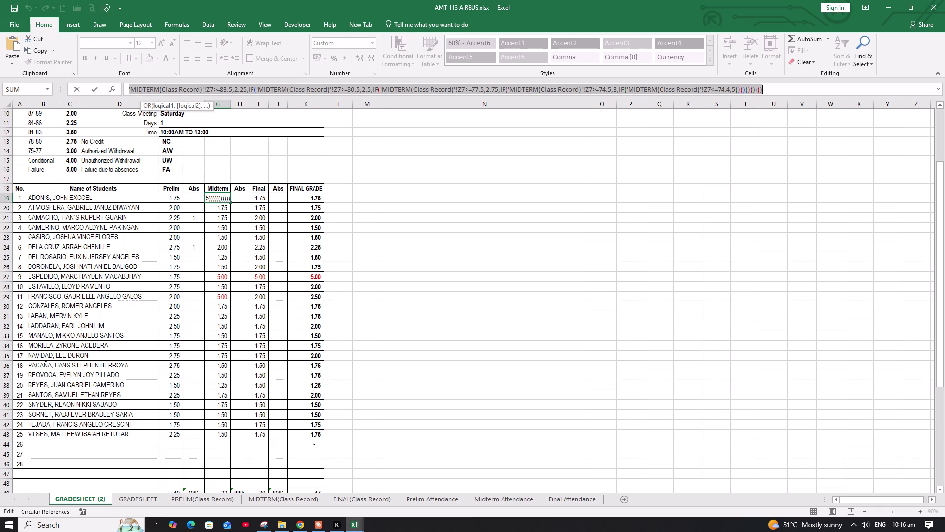
{"action": "key", "text": "ctrl+c"}
{"action": "key", "text": "Escape"}
{"action": "key", "text": "Escape"}
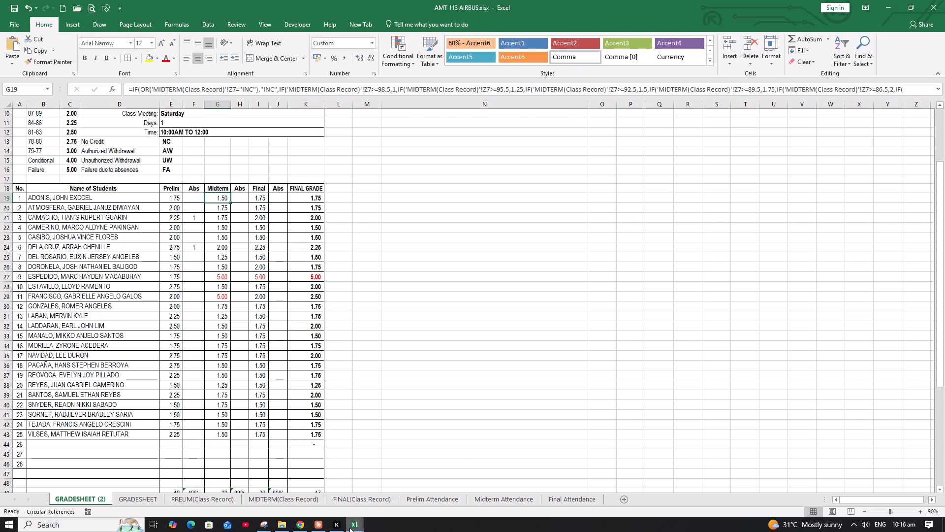
{"action": "left_click", "coordinate": [349, 528]}
{"action": "left_click", "coordinate": [381, 495]}
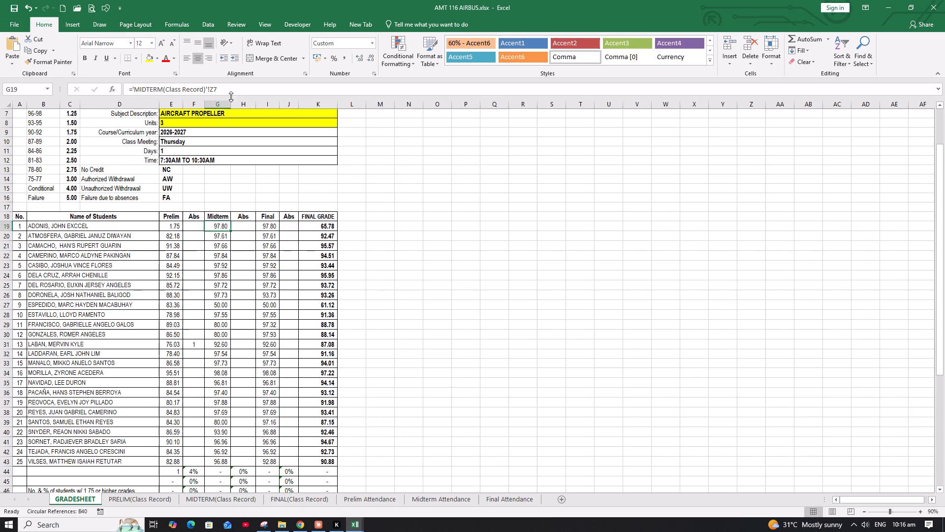
{"action": "left_click", "coordinate": [231, 91]}
{"action": "key", "text": "ctrl+a"}
{"action": "key", "text": "ctrl+v"}
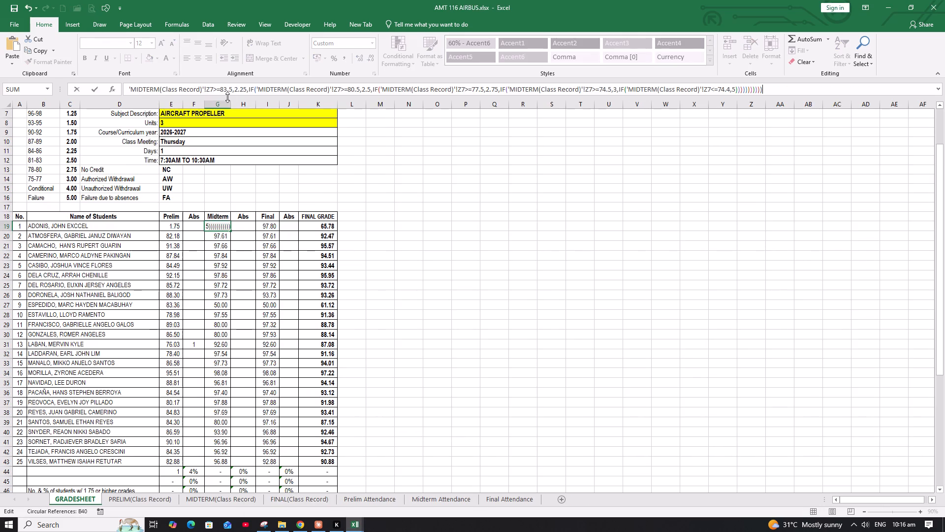
{"action": "key", "text": "Return"}
Replace the Final formula in I19 of AMT 116 AIRBUS with the nested IF formula copied from I19 of AMT 113 AIRBUS's GRADESHEET (2).
{"action": "left_click", "coordinate": [260, 227]}
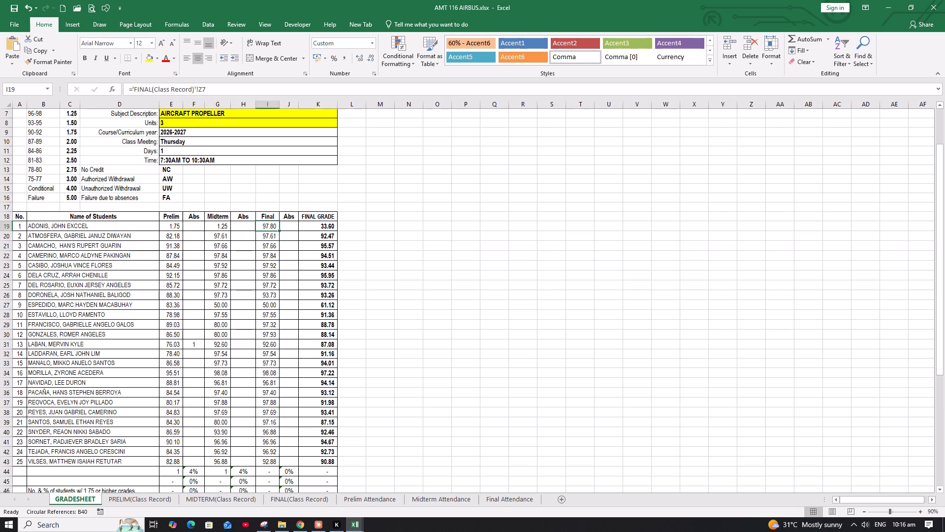
{"action": "left_click", "coordinate": [357, 524]}
{"action": "left_click", "coordinate": [317, 498]}
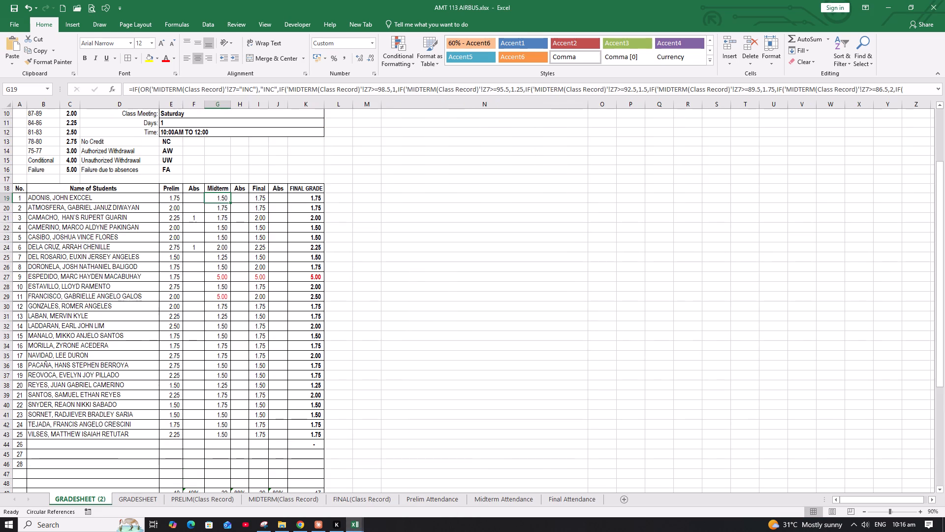
{"action": "left_click", "coordinate": [255, 198]}
{"action": "left_click", "coordinate": [256, 87]}
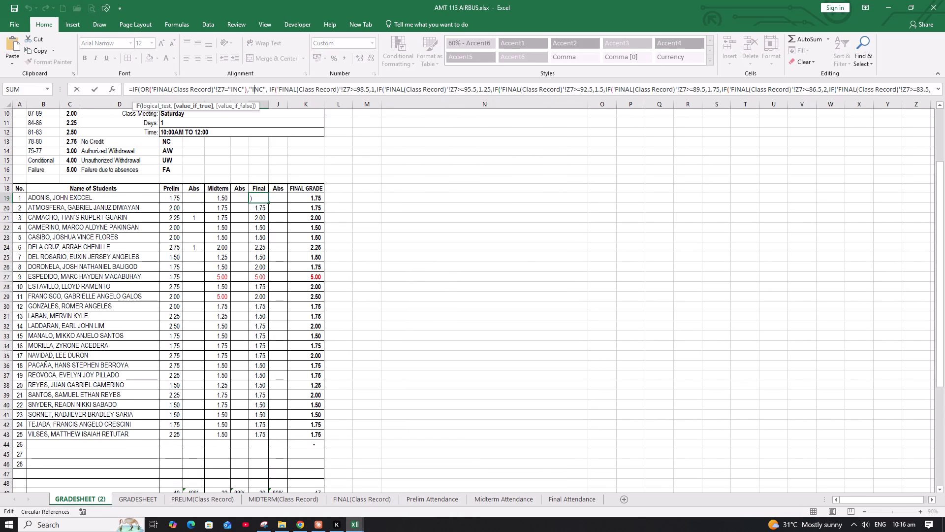
{"action": "key", "text": "ctrl+a"}
{"action": "key", "text": "ctrl+c"}
{"action": "key", "text": "ctrl+c"}
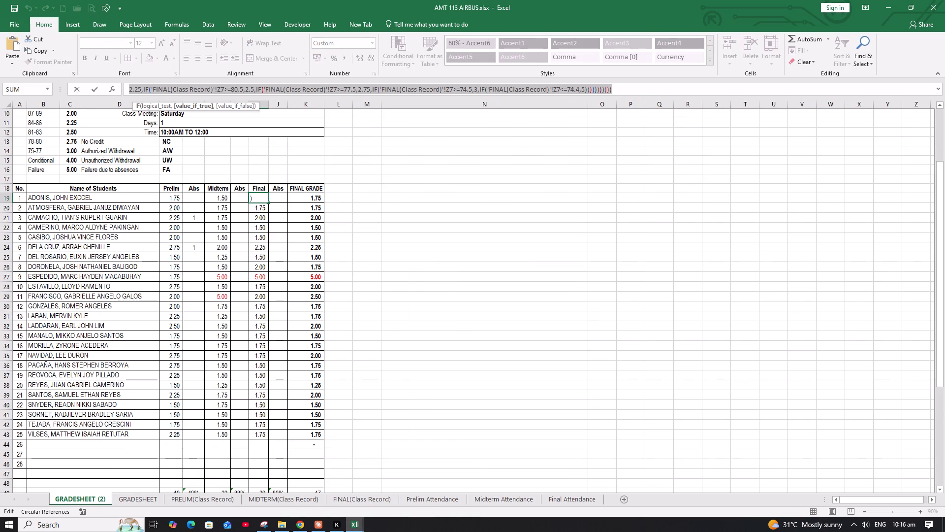
{"action": "key", "text": "Escape"}
{"action": "key", "text": "Escape"}
{"action": "left_click", "coordinate": [355, 522]}
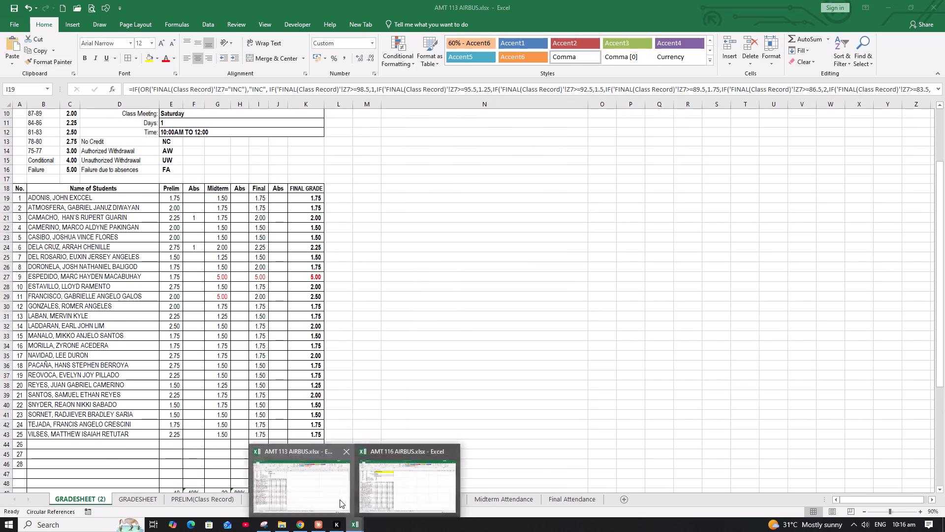
{"action": "left_click", "coordinate": [335, 496]}
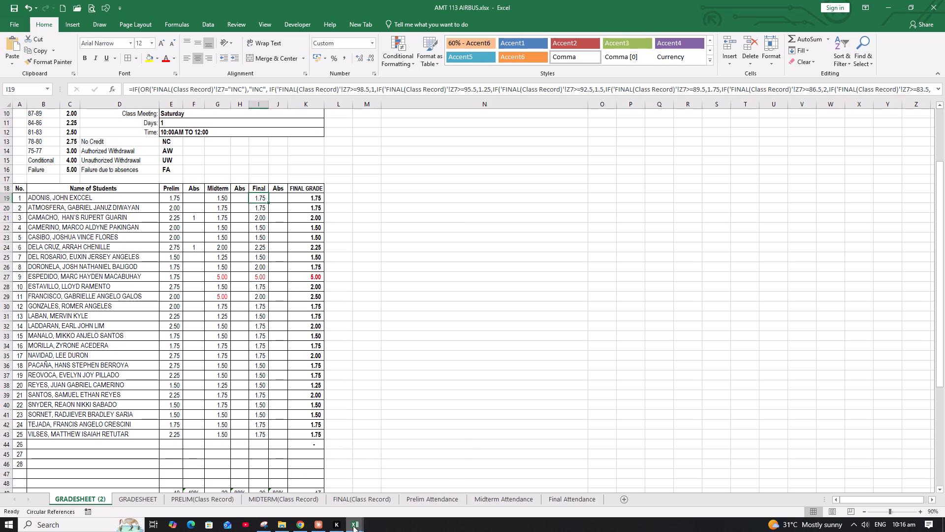
{"action": "left_click", "coordinate": [353, 526]}
{"action": "left_click", "coordinate": [387, 500]}
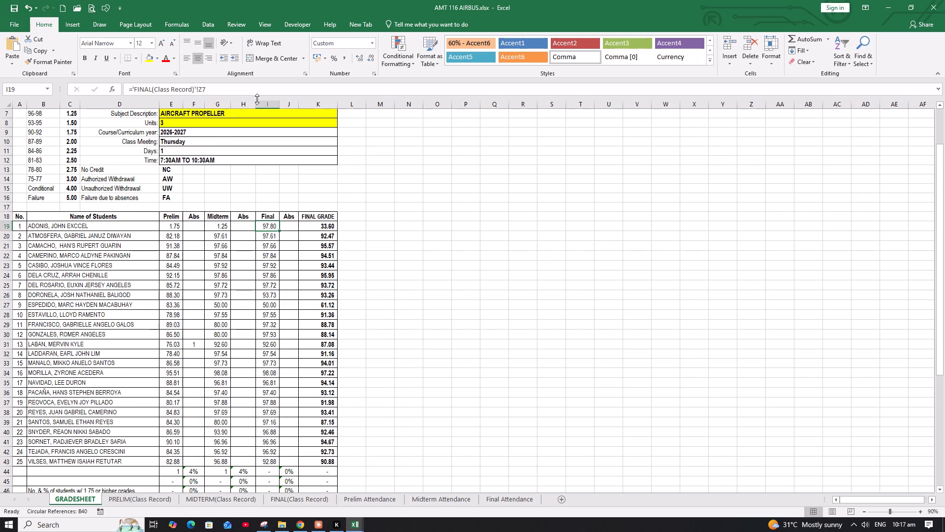
{"action": "left_click", "coordinate": [253, 90]}
{"action": "key", "text": "ctrl+a"}
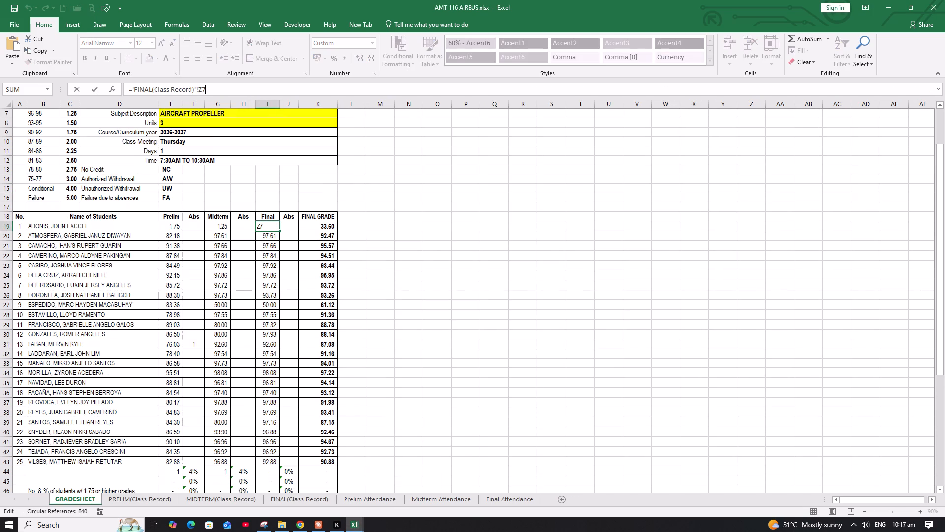
{"action": "key", "text": "ctrl+v"}
{"action": "key", "text": "Return"}
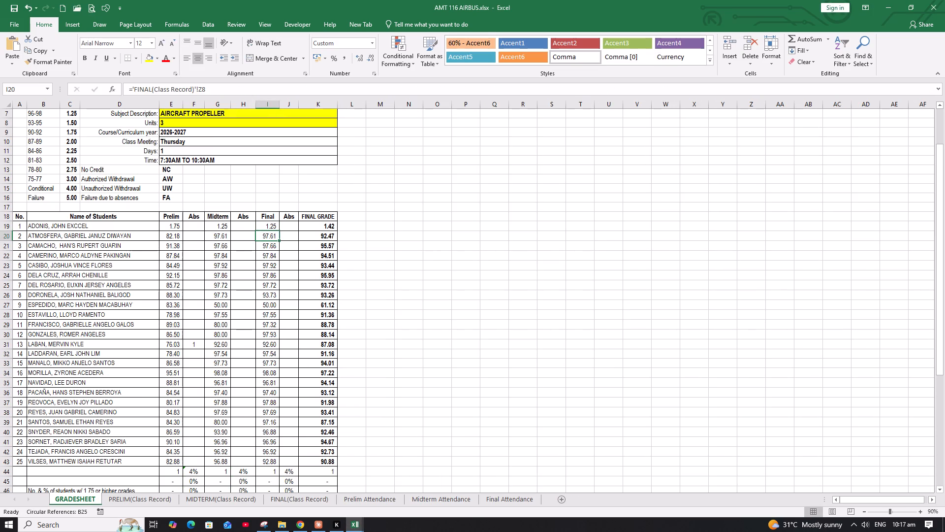
Compare the FINAL GRADE formula in K19 of AMT 116 AIRBUS with the K19 and G19 formulas in AMT 113 AIRBUS's GRADESHEET (2).
{"action": "left_click", "coordinate": [329, 226]}
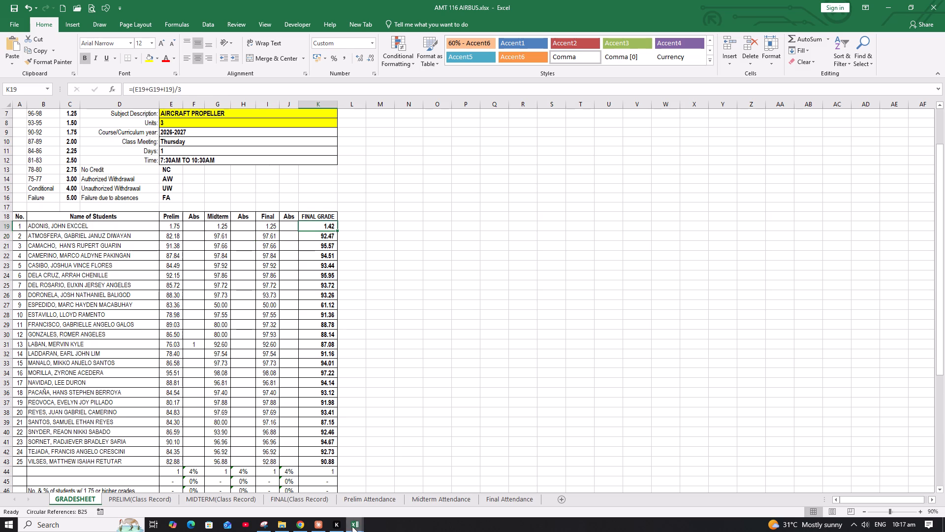
{"action": "left_click", "coordinate": [352, 529]}
{"action": "left_click", "coordinate": [305, 497]}
{"action": "left_click", "coordinate": [317, 198]}
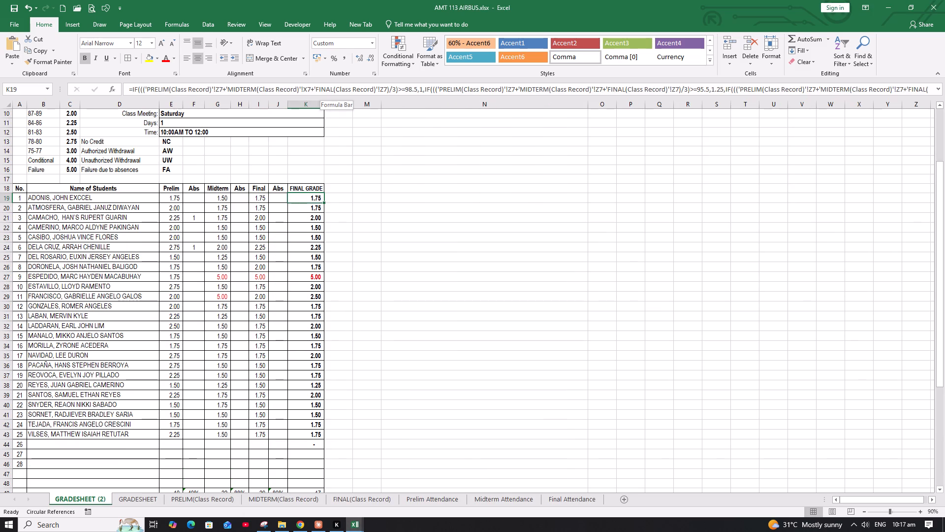
{"action": "left_click", "coordinate": [222, 197]}
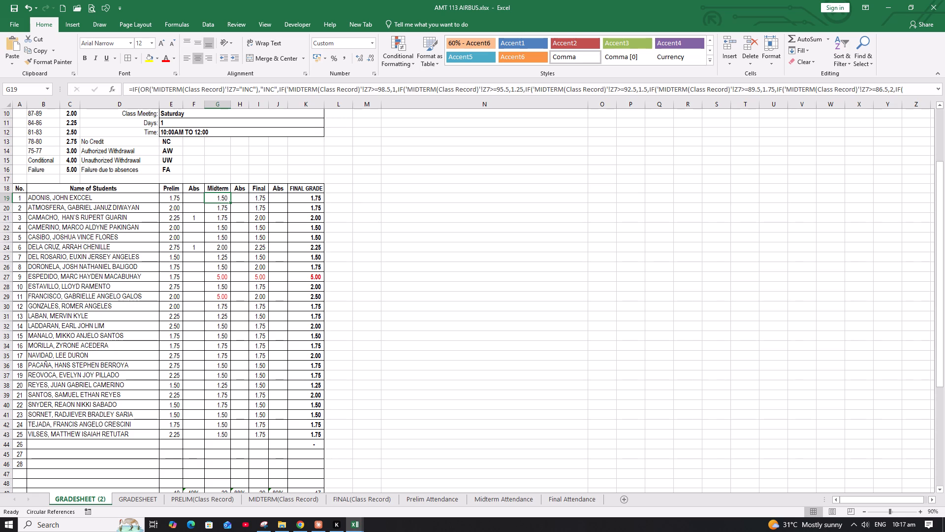
In K19 of AMT 113 AIRBUS's GRADESHEET (2), correct the first MIDTERM(Class Record) reference in the FINAL GRADE formula to Z7.
{"action": "left_click", "coordinate": [307, 198]}
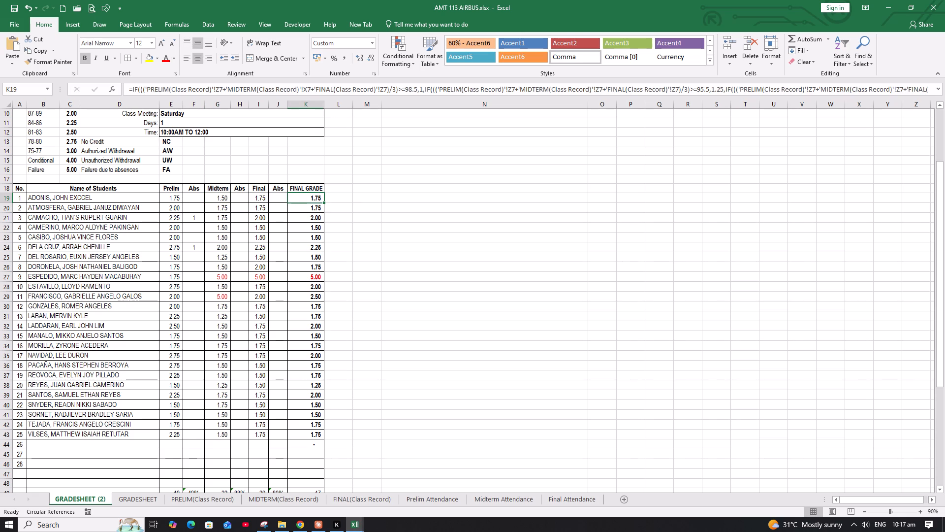
{"action": "left_click", "coordinate": [289, 88]}
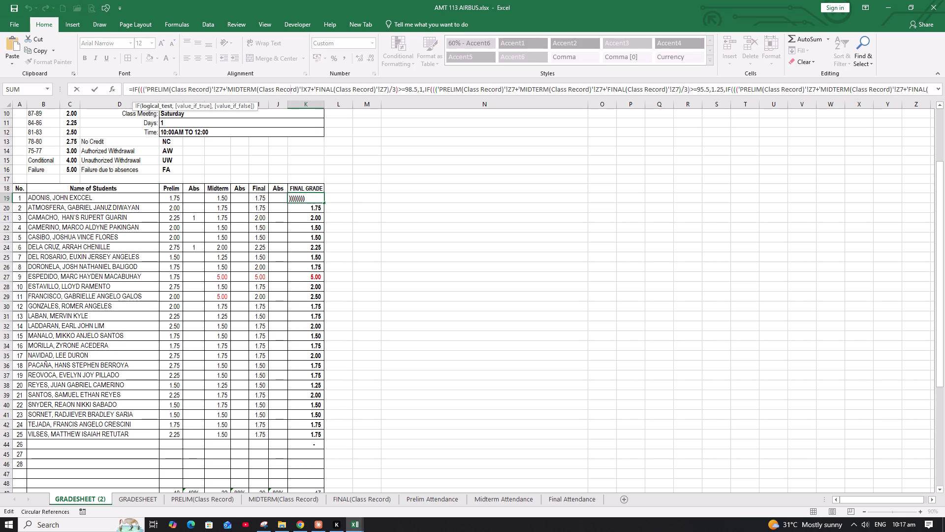
{"action": "key", "text": "Right"}
{"action": "key", "text": "Right"}
{"action": "key", "text": "Right"}
{"action": "key", "text": "Right"}
{"action": "key", "text": "Right"}
{"action": "key", "text": "Right"}
{"action": "key", "text": "shift+Left"}
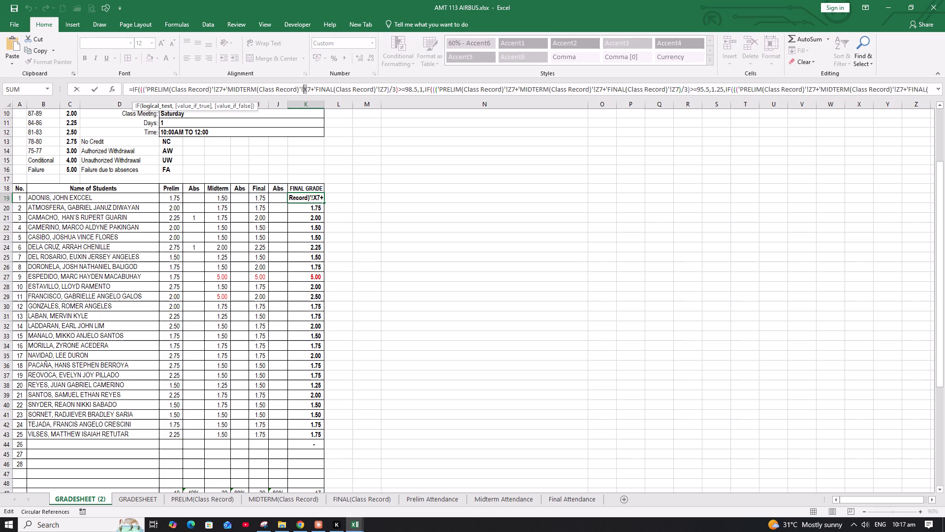
{"action": "key", "text": "z"}
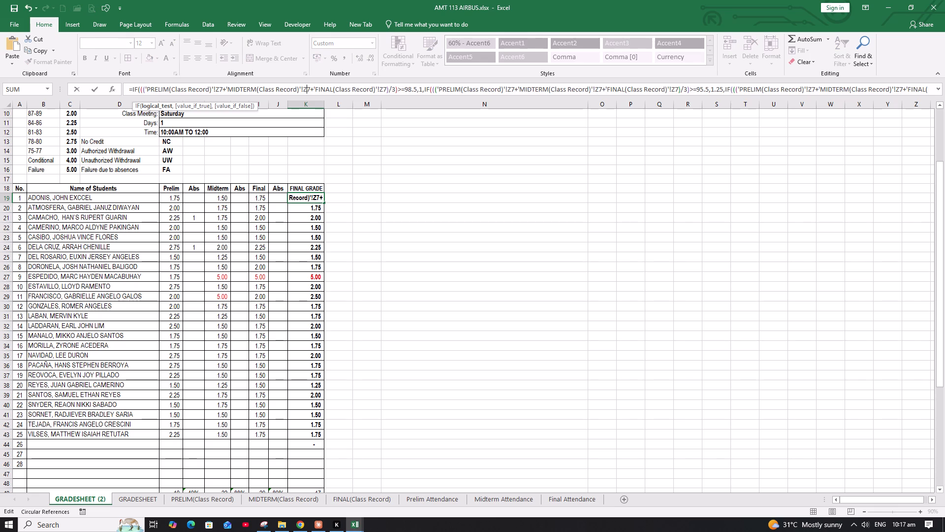
{"action": "key", "text": "Right"}
{"action": "key", "text": "Right"}
{"action": "key", "text": "Right"}
{"action": "key", "text": "Right"}
{"action": "key", "text": "Right"}
{"action": "key", "text": "Right"}
{"action": "key", "text": "Right"}
{"action": "key", "text": "Right"}
{"action": "key", "text": "Right"}
{"action": "key", "text": "Right"}
{"action": "key", "text": "Right"}
{"action": "key", "text": "Right"}
{"action": "key", "text": "Right"}
{"action": "key", "text": "Right"}
{"action": "key", "text": "Right"}
{"action": "key", "text": "Right"}
{"action": "key", "text": "Right"}
{"action": "key", "text": "Right"}
{"action": "key", "text": "Right"}
{"action": "key", "text": "Right"}
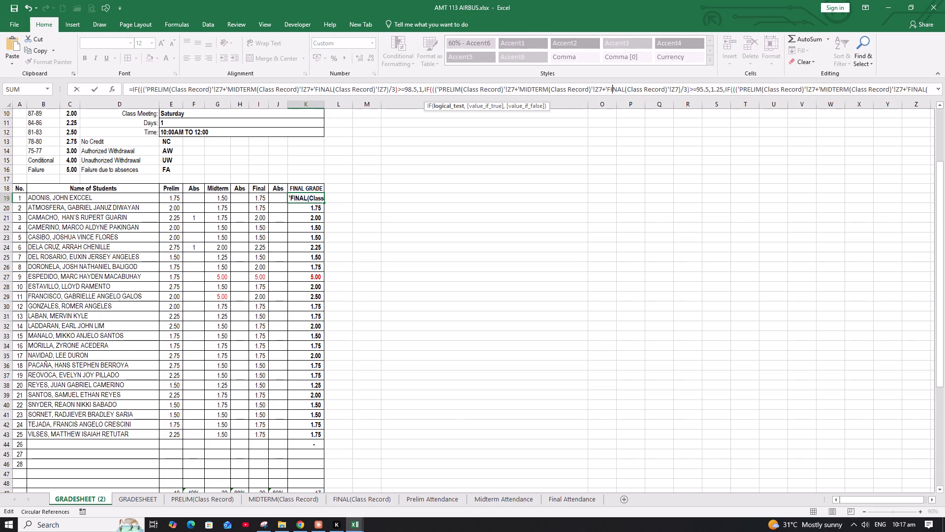
{"action": "key", "text": "Right"}
{"action": "key", "text": "Return"}
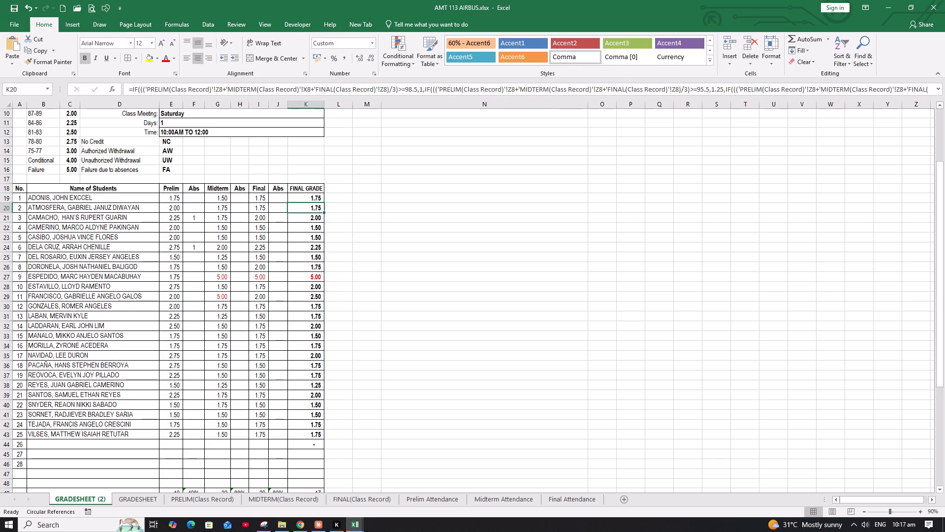
Fill the corrected FINAL GRADE formula from K19 down to K43 and save the AMT 113 AIRBUS workbook.
{"action": "left_click", "coordinate": [302, 196]}
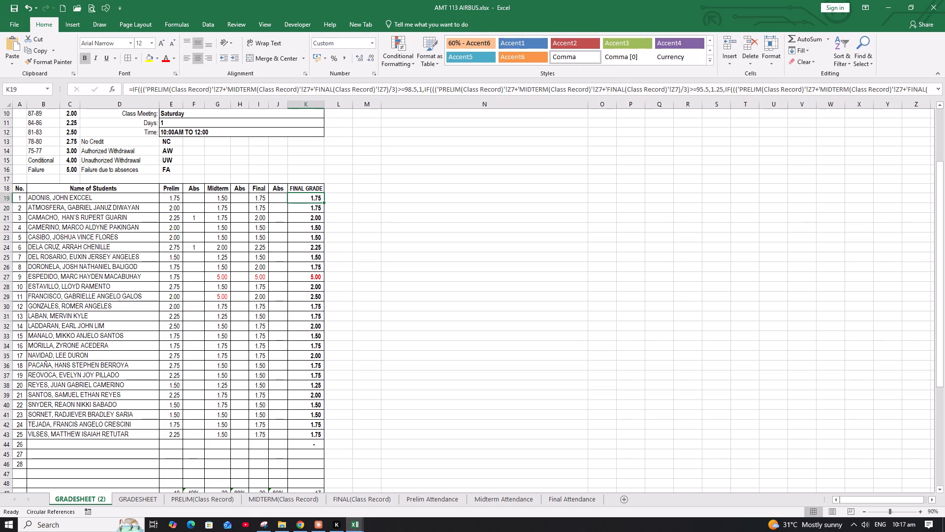
{"action": "left_click_drag", "start_coordinate": [323, 203], "coordinate": [321, 434]}
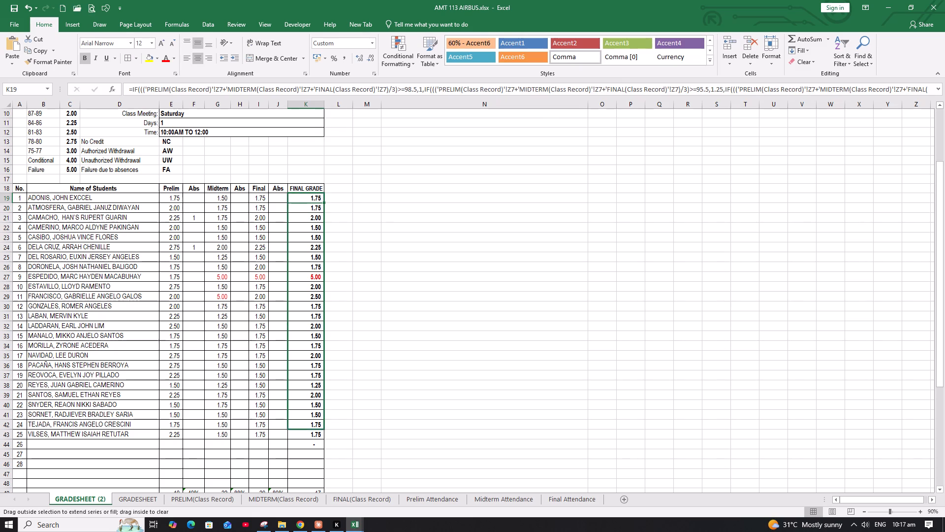
{"action": "left_click_drag", "start_coordinate": [321, 434], "coordinate": [321, 436]}
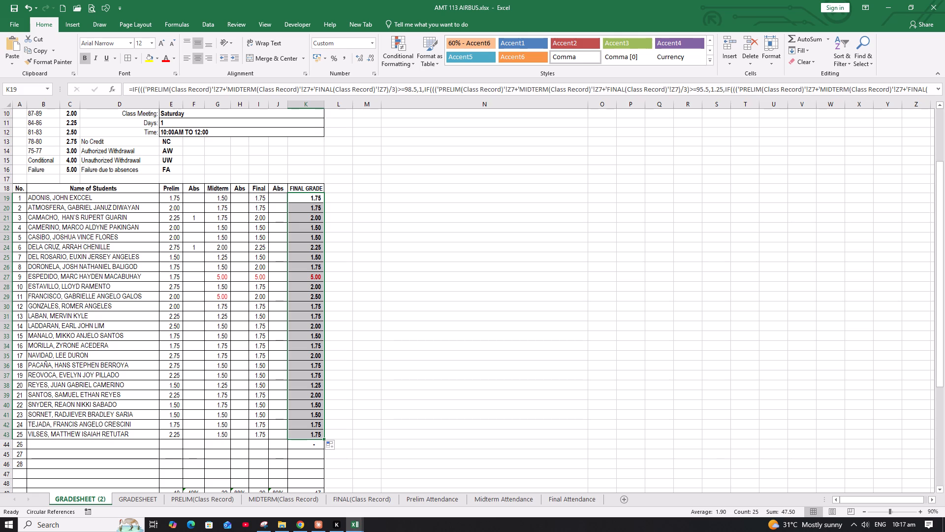
{"action": "left_click", "coordinate": [310, 241]}
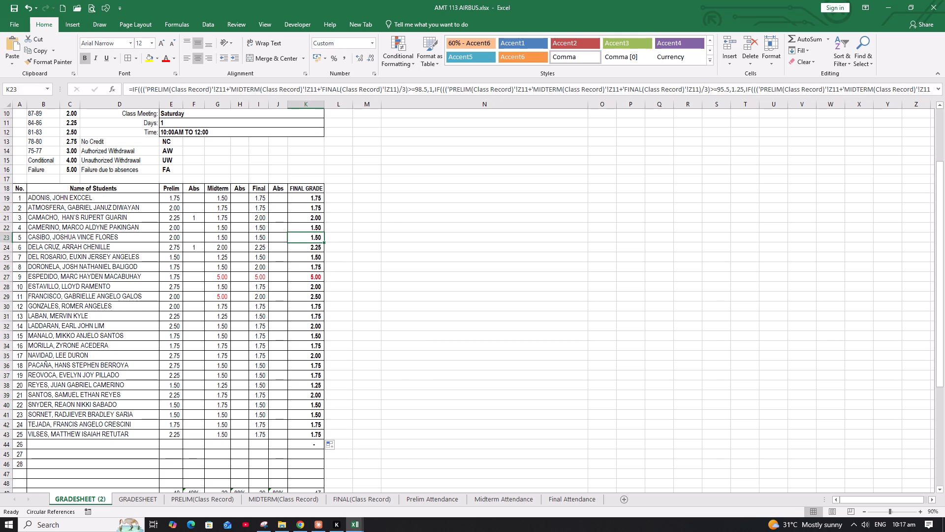
{"action": "left_click", "coordinate": [14, 8]}
Switch to File Explorer and search Local Disk (D:) for Hernandez.
{"action": "left_click", "coordinate": [11, 527]}
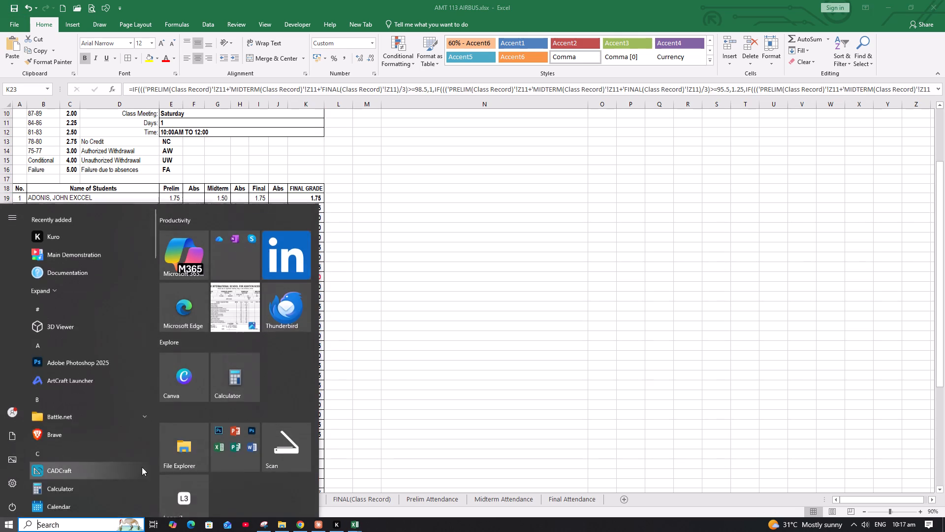
{"action": "left_click", "coordinate": [181, 449]}
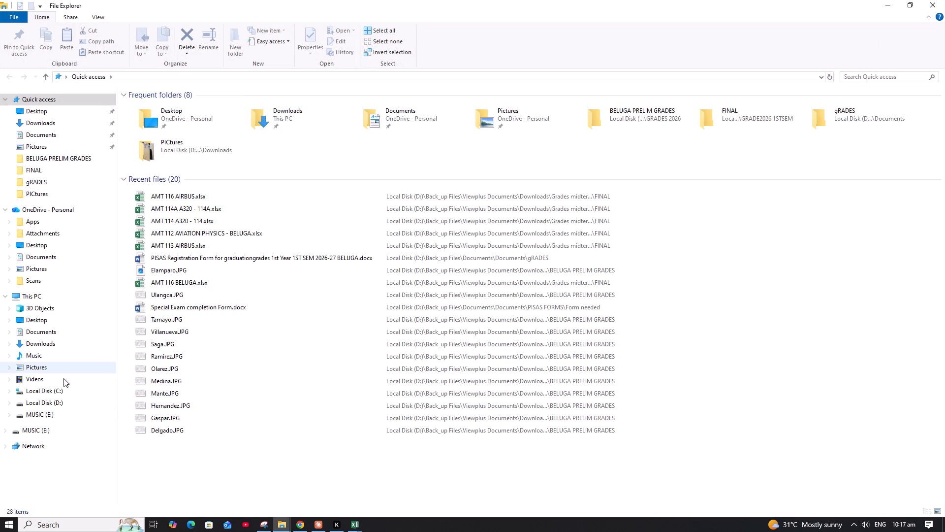
{"action": "left_click", "coordinate": [53, 399]}
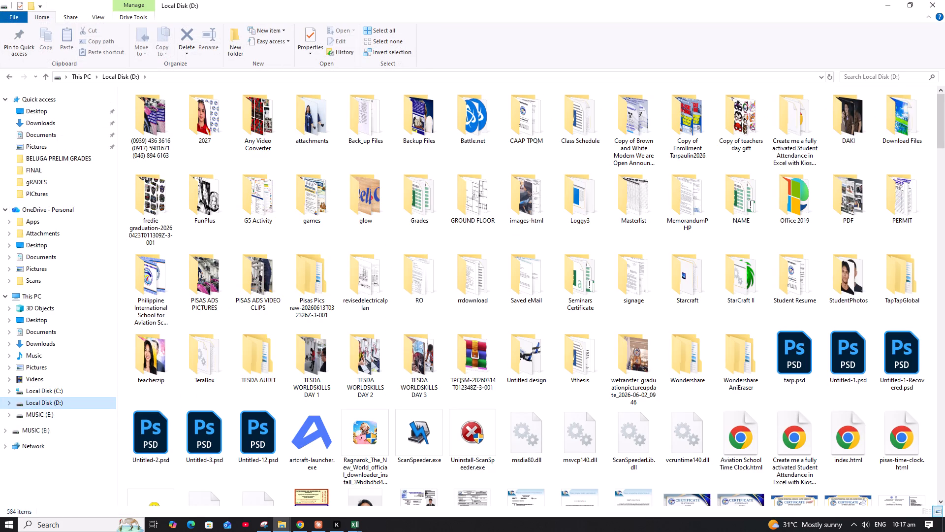
{"action": "left_click", "coordinate": [885, 79]}
{"action": "type", "text": "hERNANDEZ"}
{"action": "key", "text": "Return"}
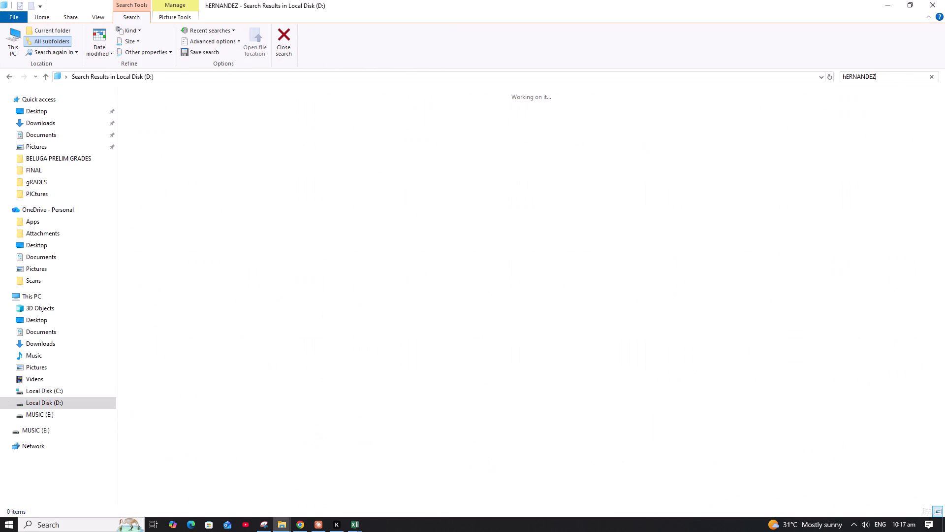
Open another File Explorer window and search Local Disk (D:) for Vela.
{"action": "left_click", "coordinate": [10, 524]}
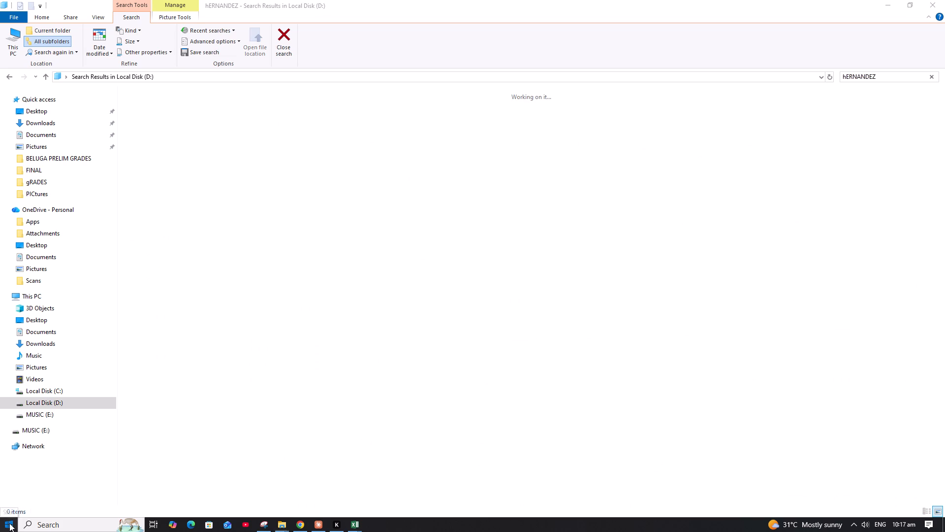
{"action": "left_click", "coordinate": [189, 451]}
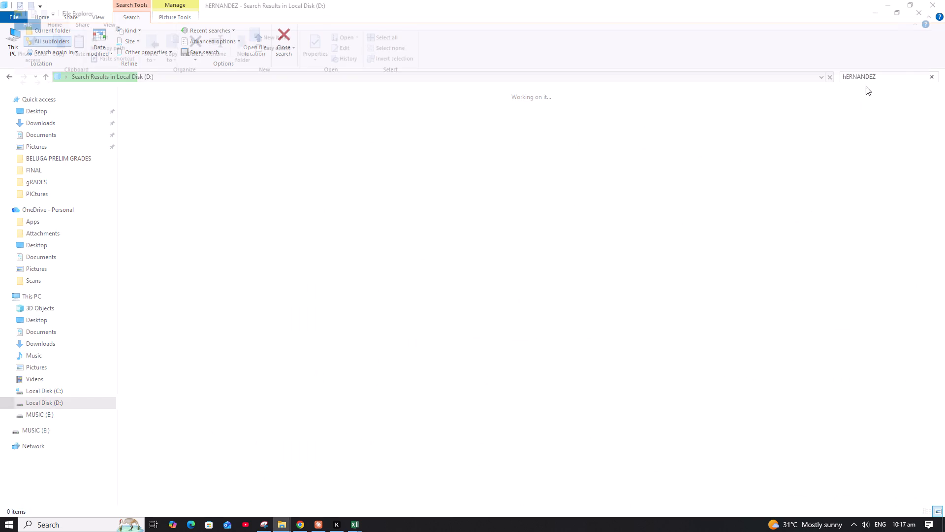
{"action": "left_click", "coordinate": [72, 402]}
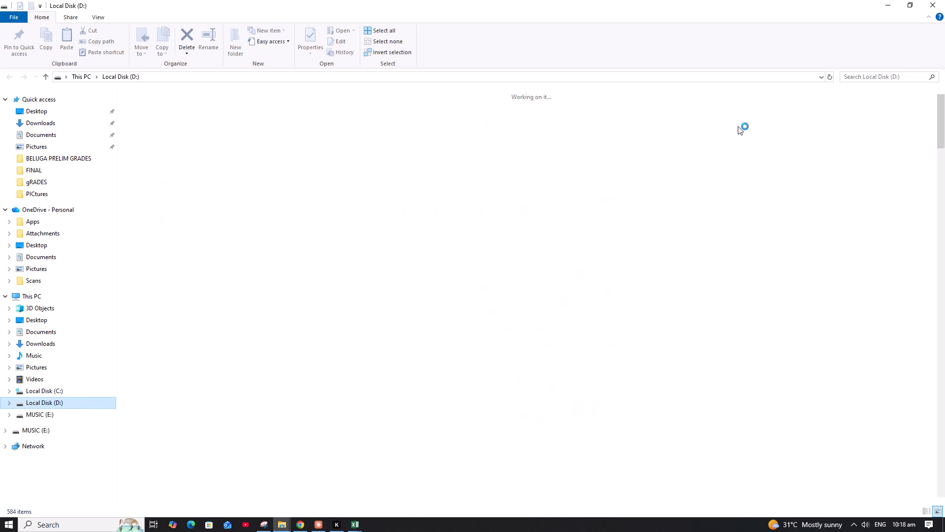
{"action": "left_click", "coordinate": [860, 74]}
{"action": "type", "text": "vELA"}
{"action": "key", "text": "Return"}
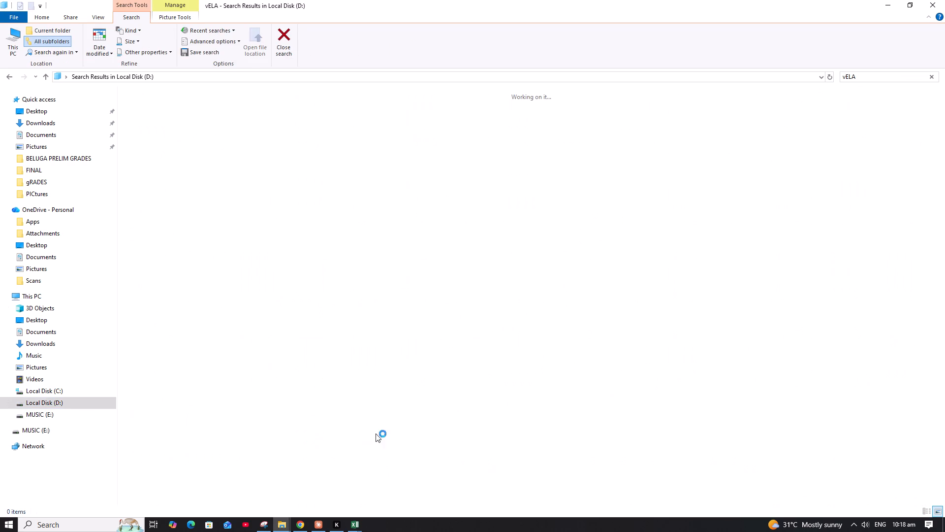
{"action": "left_click", "coordinate": [283, 523]}
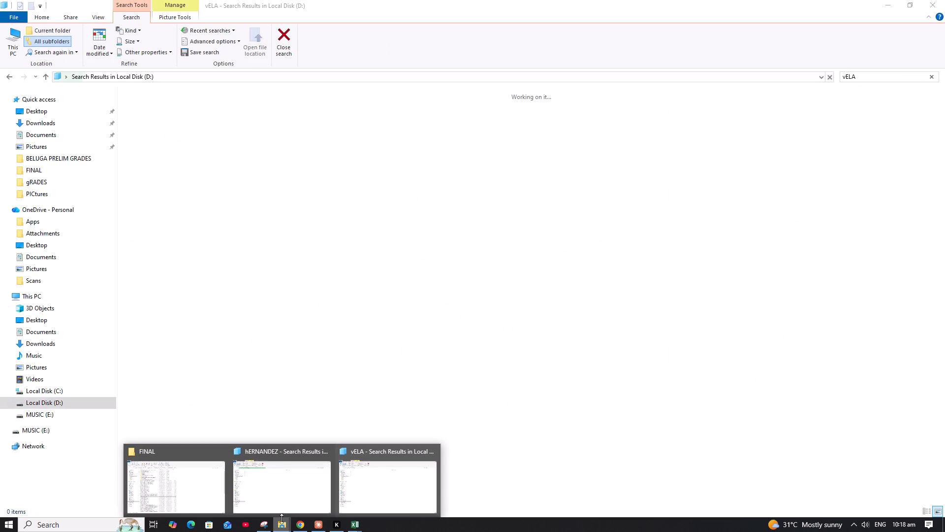
{"action": "left_click", "coordinate": [286, 487]}
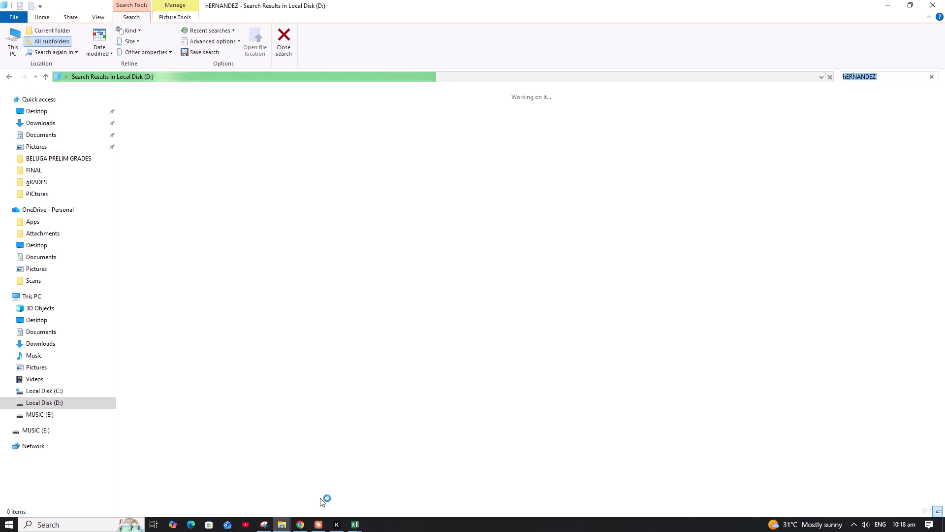
{"action": "left_click", "coordinate": [352, 527]}
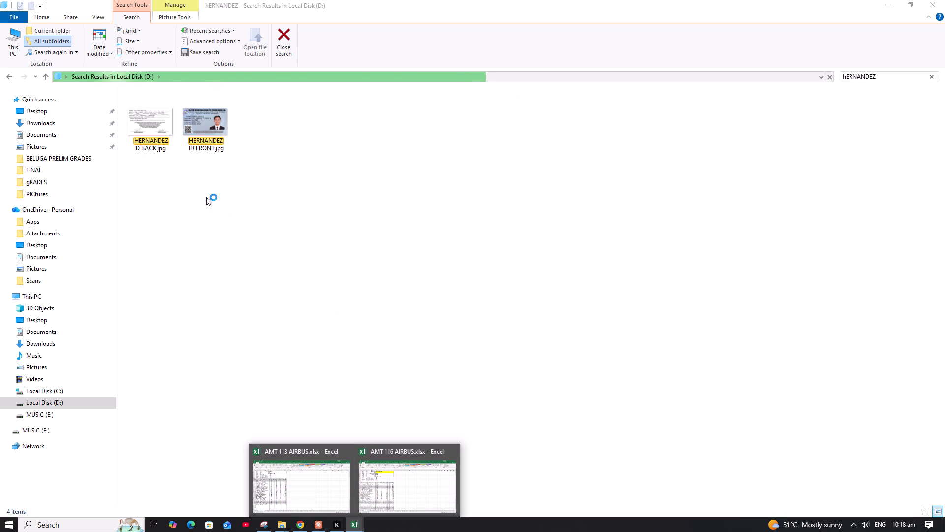
{"action": "left_click", "coordinate": [215, 132]}
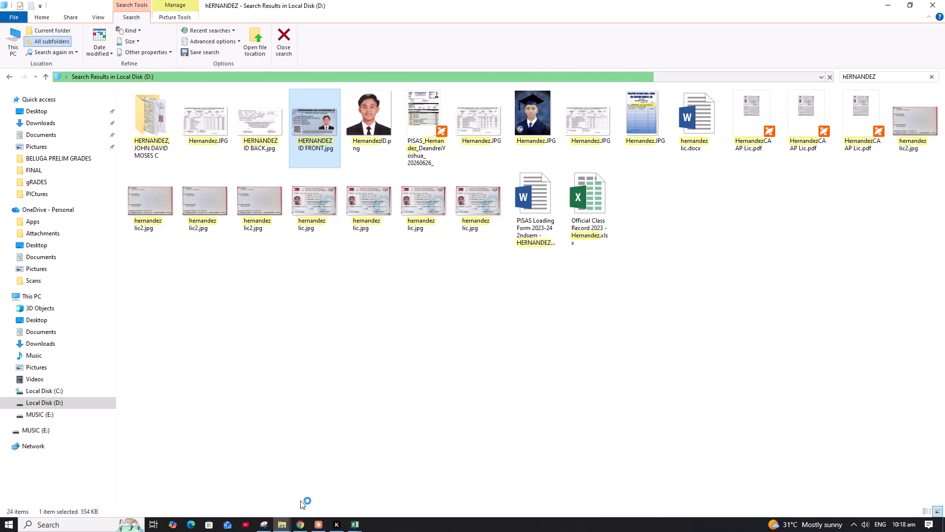
Switch to the Vela search results window to examine the files found on Local Disk (D:).
{"action": "left_click", "coordinate": [399, 482]}
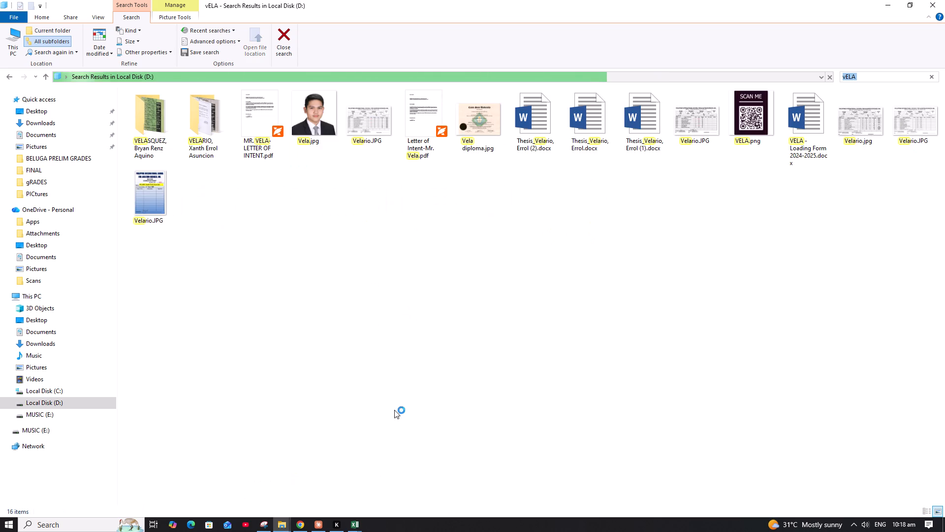